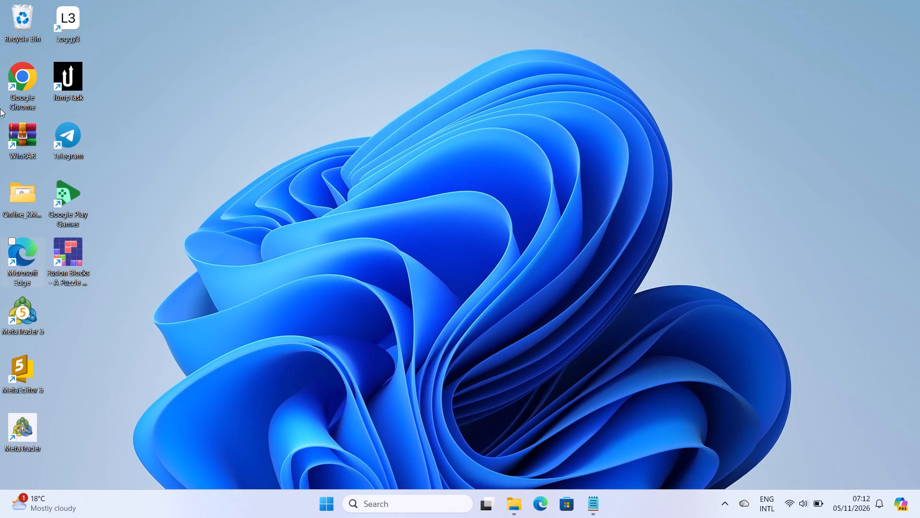
Start the SmartDraw online app in Google Chrome from the SmartDraw website, found by searching for smartdraw.
double_click(26, 77)
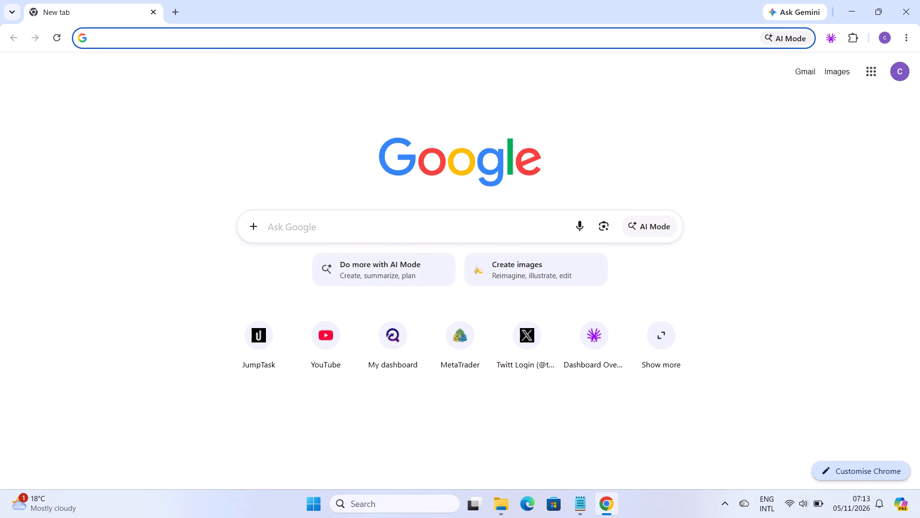
key("s")
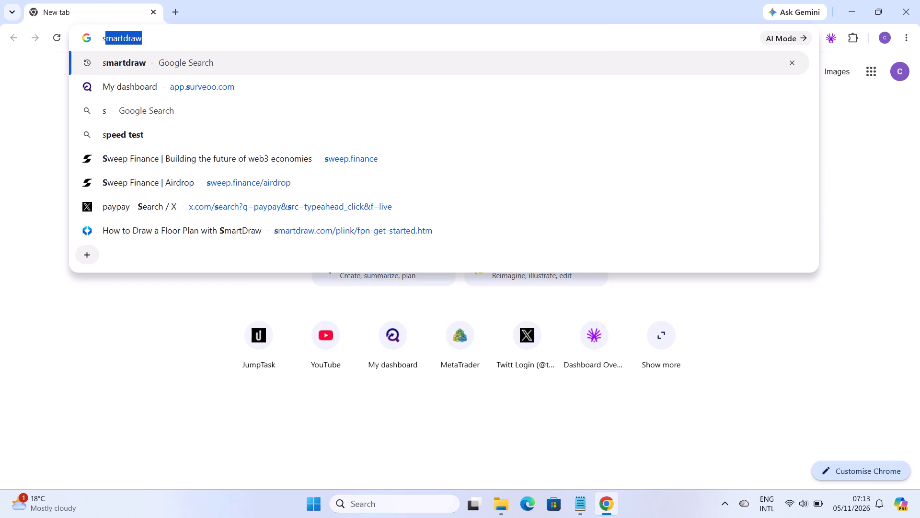
left_click(121, 59)
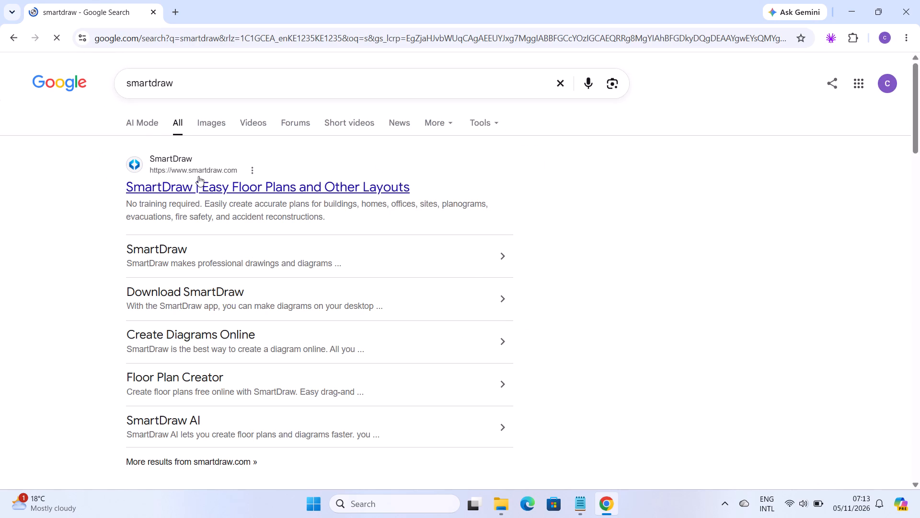
left_click(177, 178)
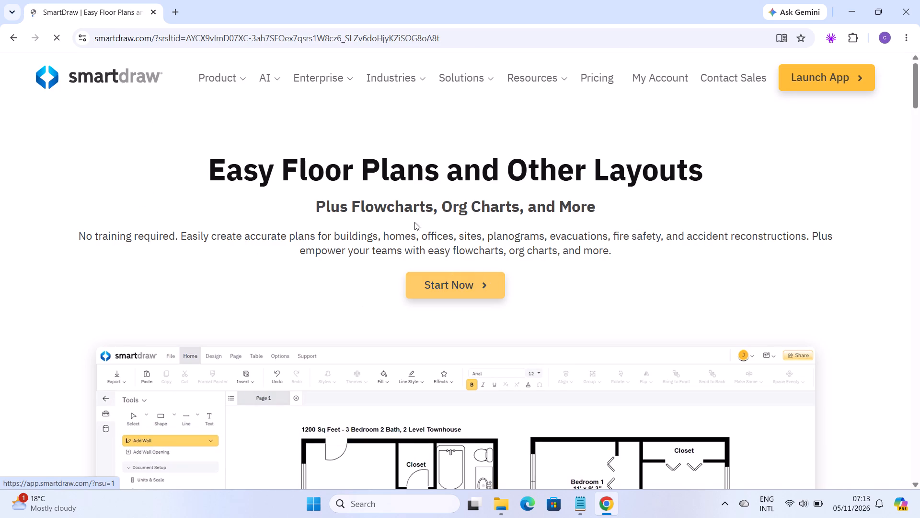
left_click(460, 285)
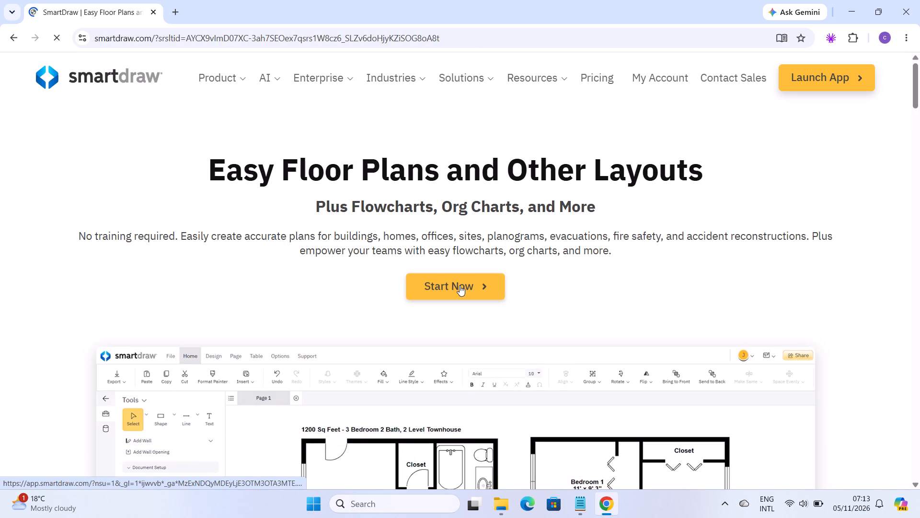
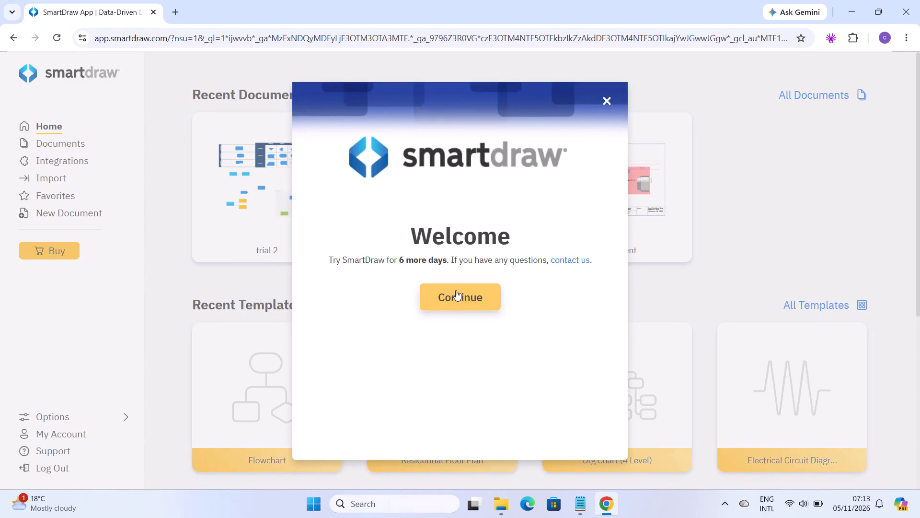
Continue past the trial welcome message and create a new document from the Residential Floor Plan template.
left_click(456, 290)
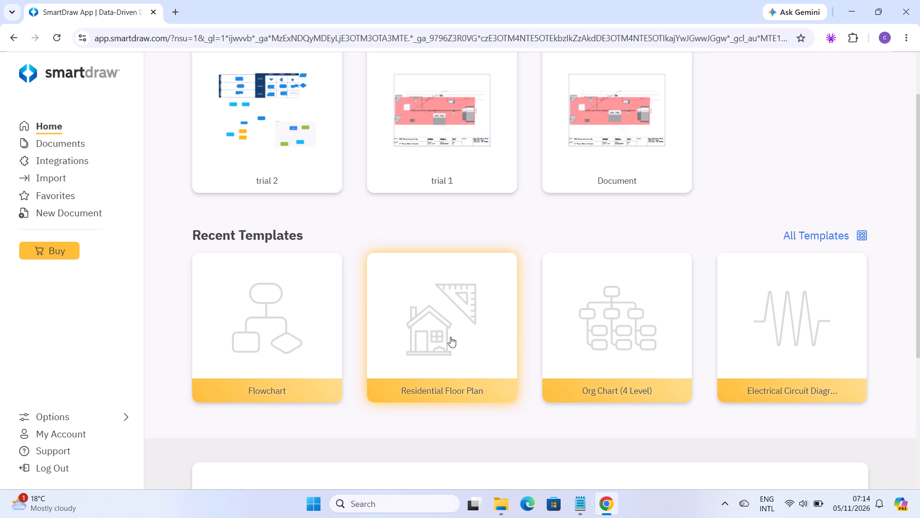
left_click(434, 338)
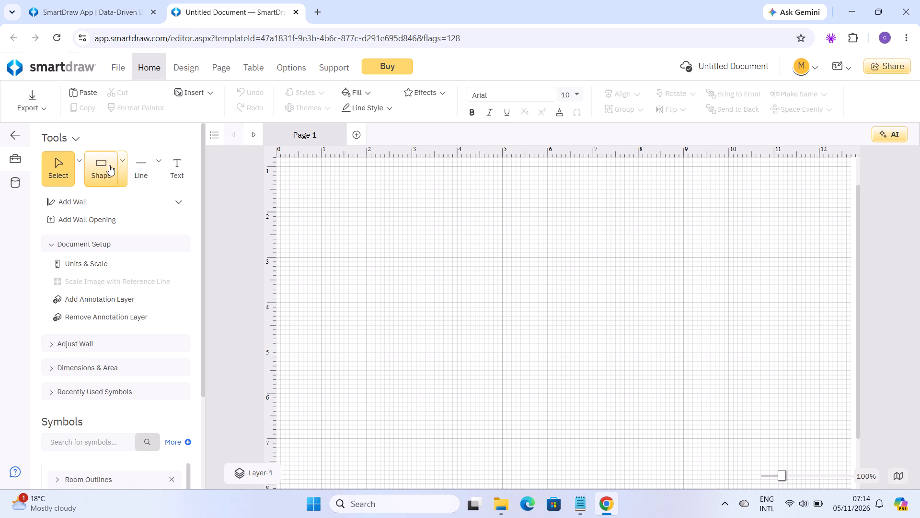
Draw a vertical wall about 5.69 long near the left edge of the page with Add Wall.
left_click(83, 196)
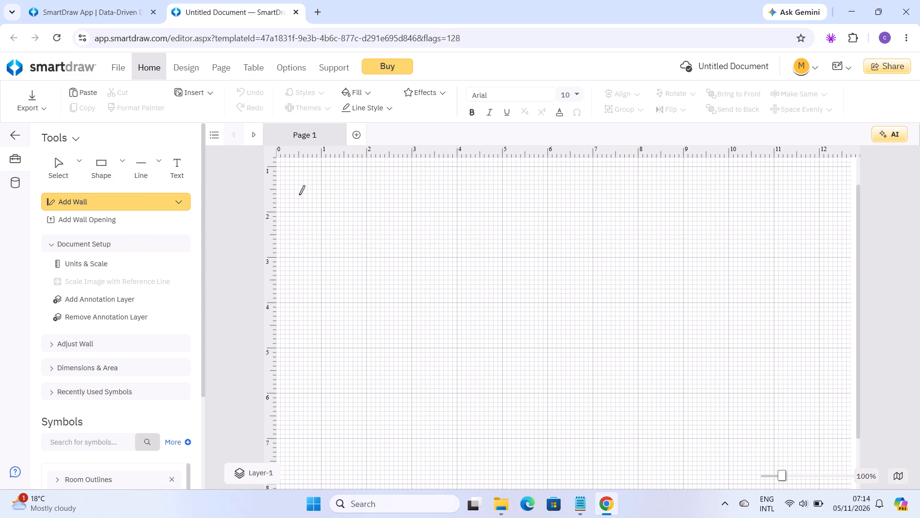
left_click_drag(305, 191, 296, 211)
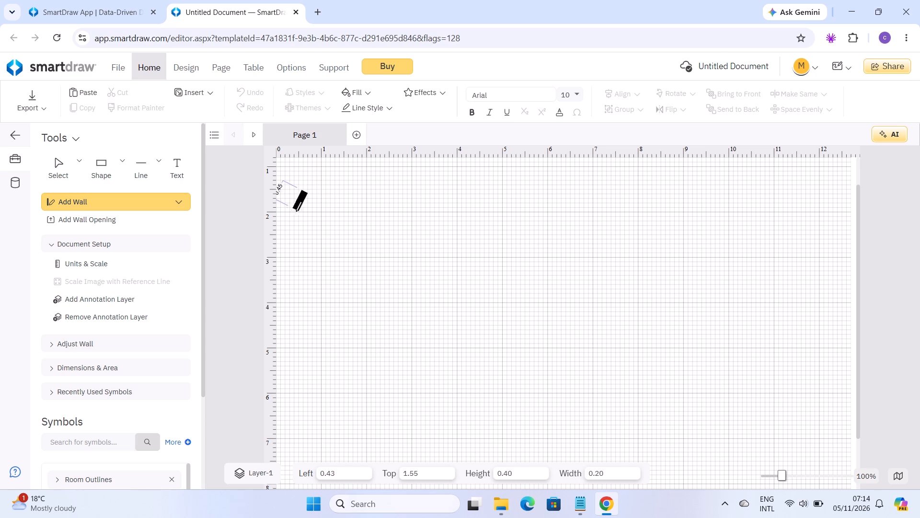
left_click_drag(296, 211, 315, 356)
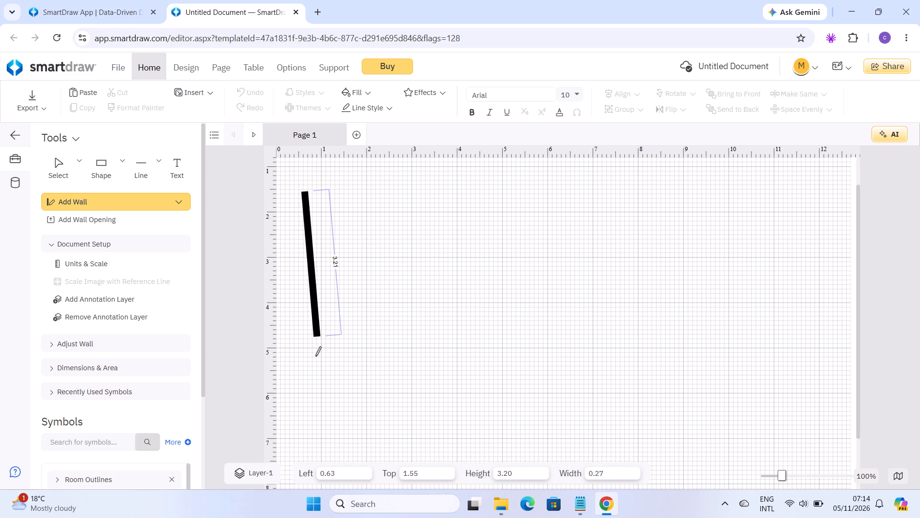
left_click_drag(315, 356, 306, 449)
Draw the bottom wall about 11.45 long horizontally from the lower end of the left wall.
left_click_drag(306, 449, 375, 441)
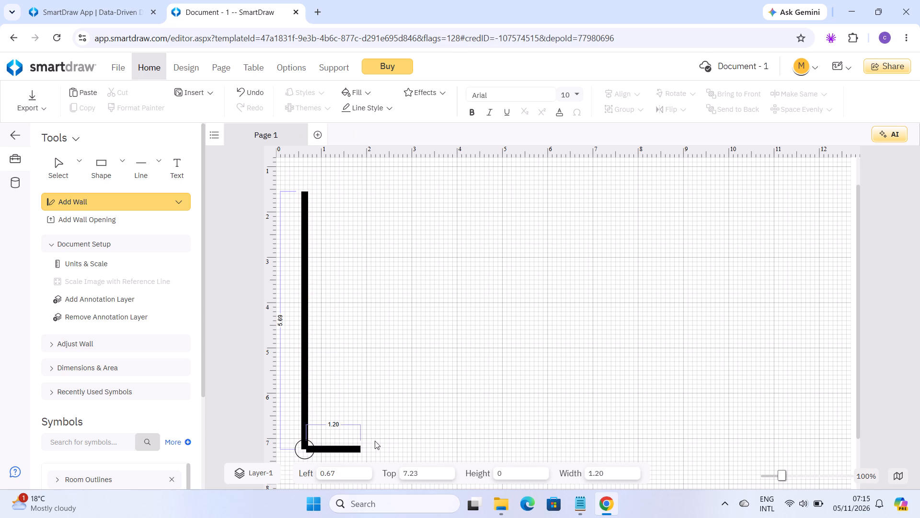
left_click_drag(375, 441, 582, 444)
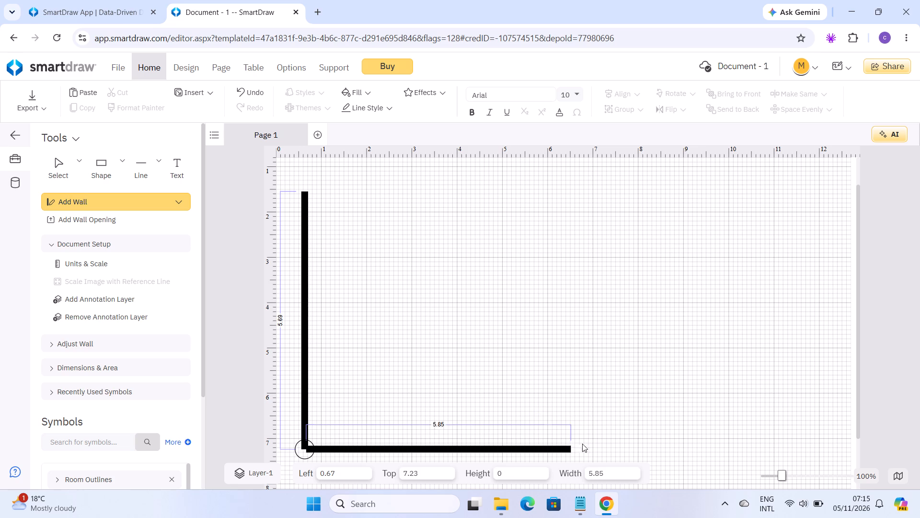
left_click_drag(582, 444, 756, 426)
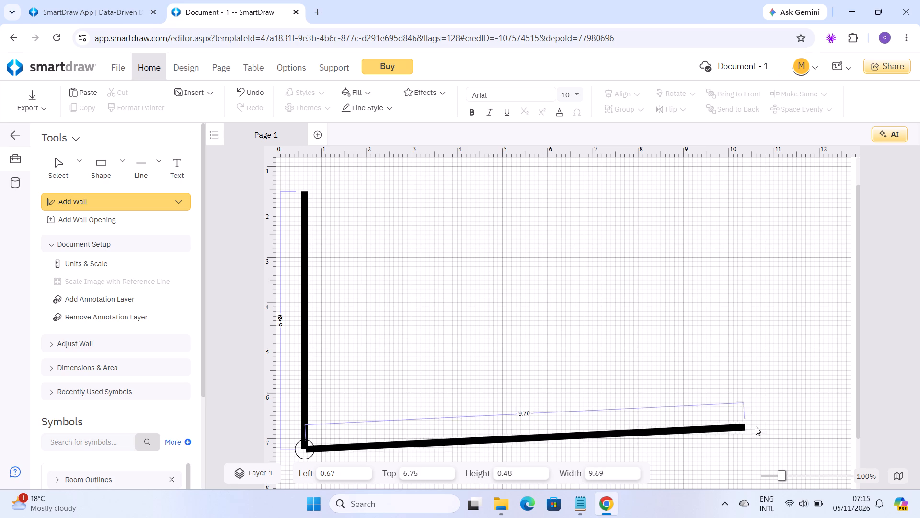
left_click_drag(756, 426, 812, 441)
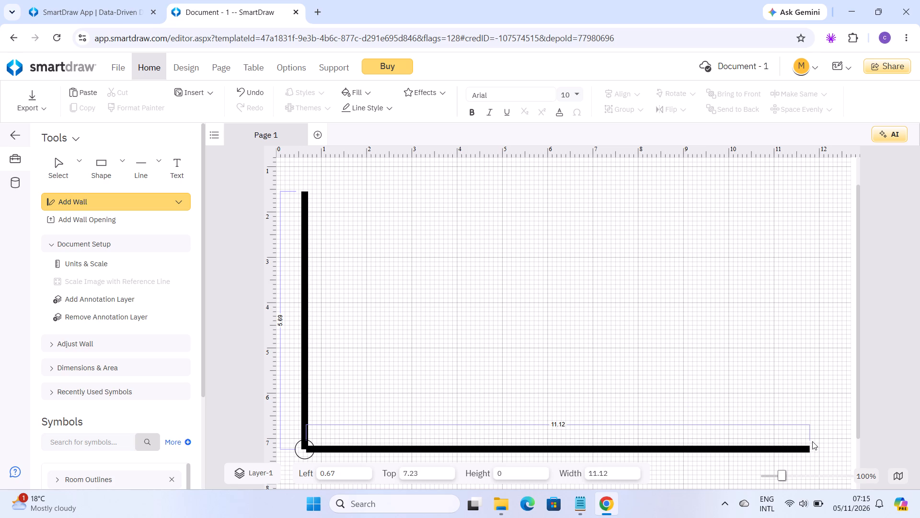
left_click_drag(812, 441, 818, 433)
left_click_drag(818, 433, 824, 435)
left_click_drag(824, 435, 824, 436)
Draw short wall segments about 0.77, 0.35 and 0.22 long near the free end of the bottom wall.
left_click_drag(824, 436, 815, 402)
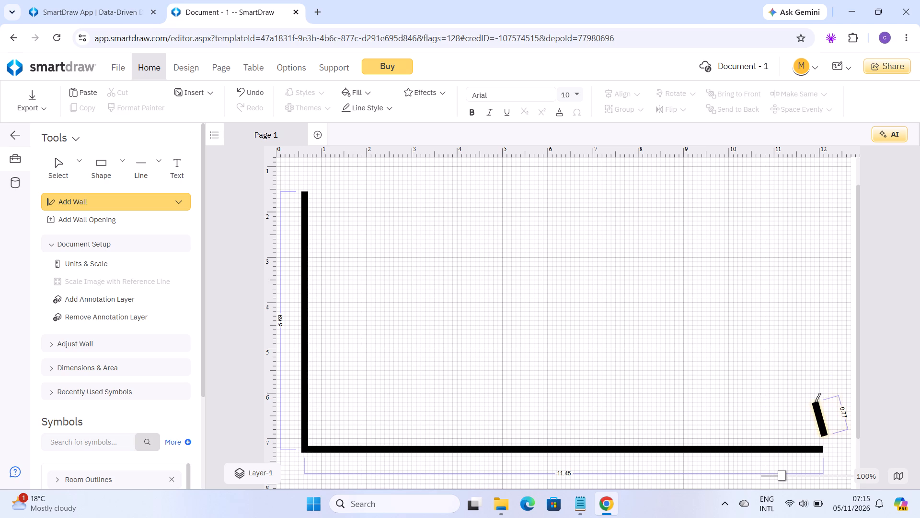
left_click_drag(824, 428, 827, 437)
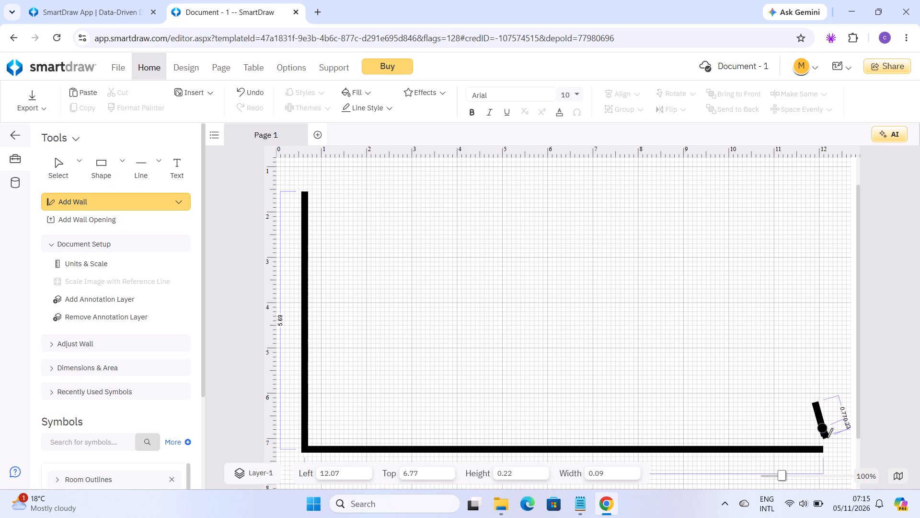
left_click_drag(827, 437, 822, 444)
left_click_drag(822, 444, 830, 444)
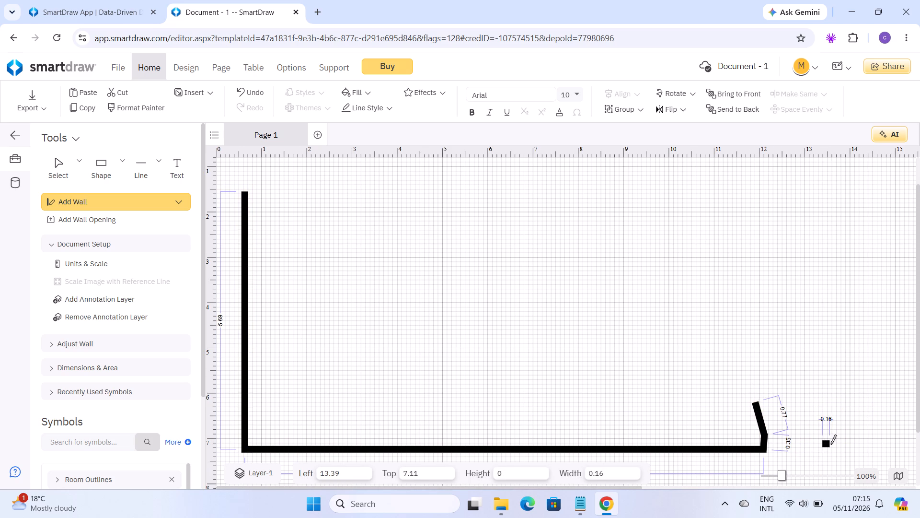
left_click_drag(830, 444, 813, 439)
Extend the bottom wall rightward with a slightly sloping segment about 2.65 long and a short piece at its end.
left_click_drag(754, 447, 805, 447)
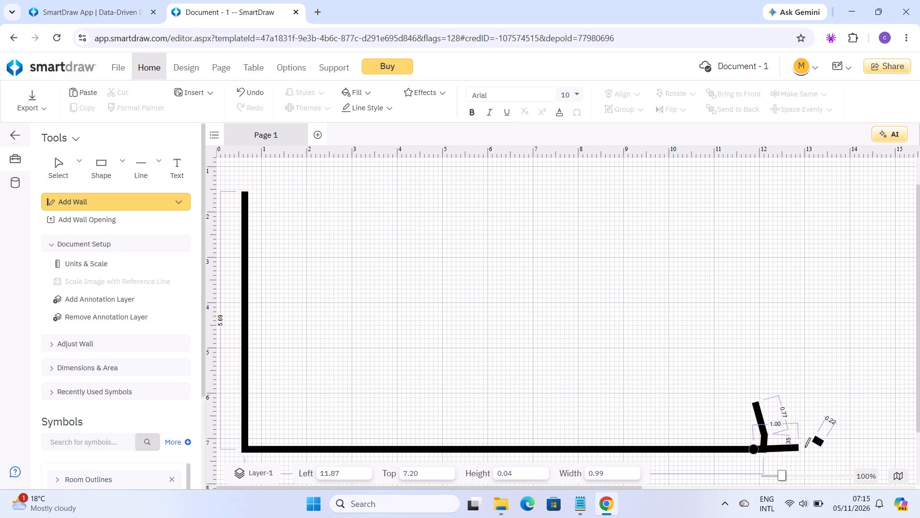
left_click_drag(805, 447, 873, 458)
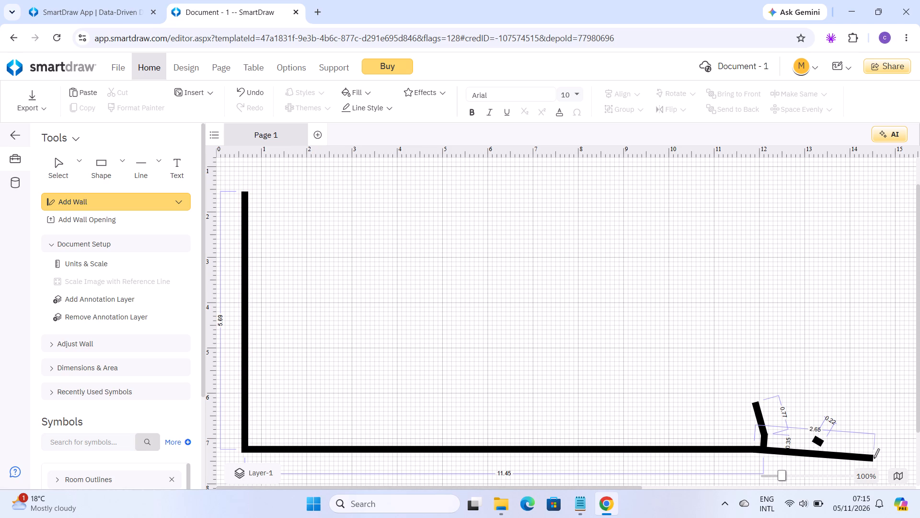
left_click_drag(874, 458, 834, 441)
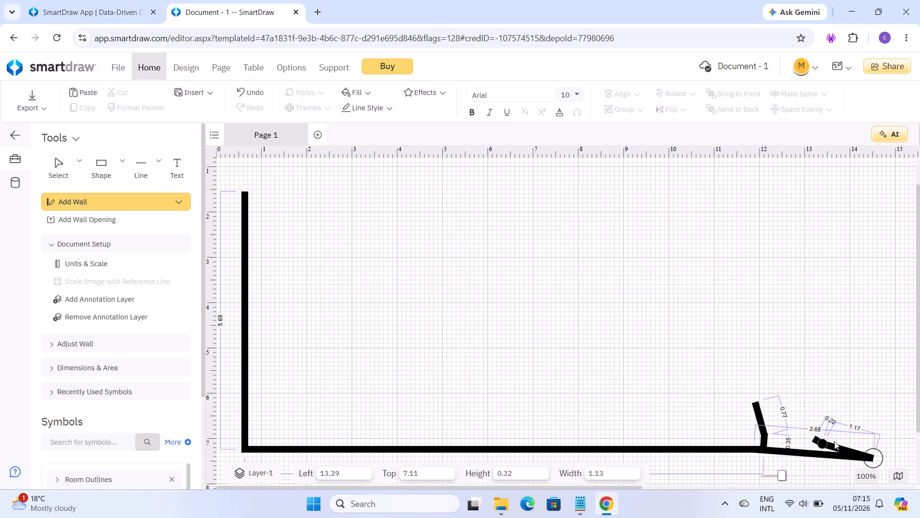
left_click_drag(834, 441, 857, 459)
Draw the right wall vertically, about 6.00 long, from the end of the extended bottom wall.
triple_click(857, 459)
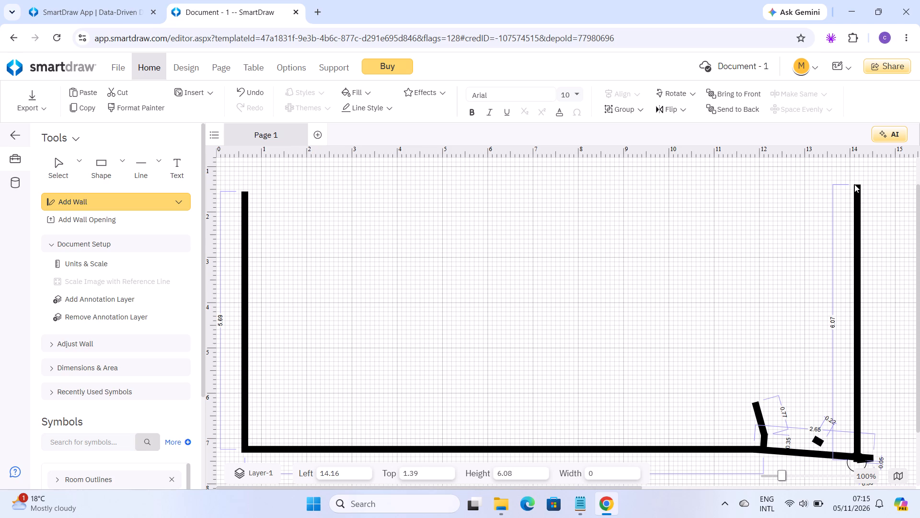
left_click_drag(854, 183, 849, 187)
Draw the top wall about 13.68 long from the right wall's upper end to the left wall's upper end.
left_click_drag(861, 187, 835, 191)
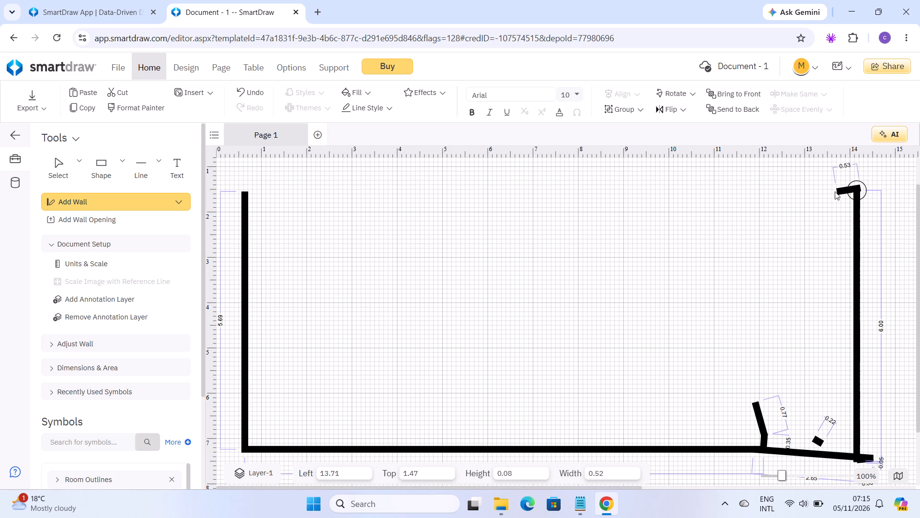
left_click_drag(835, 191, 536, 172)
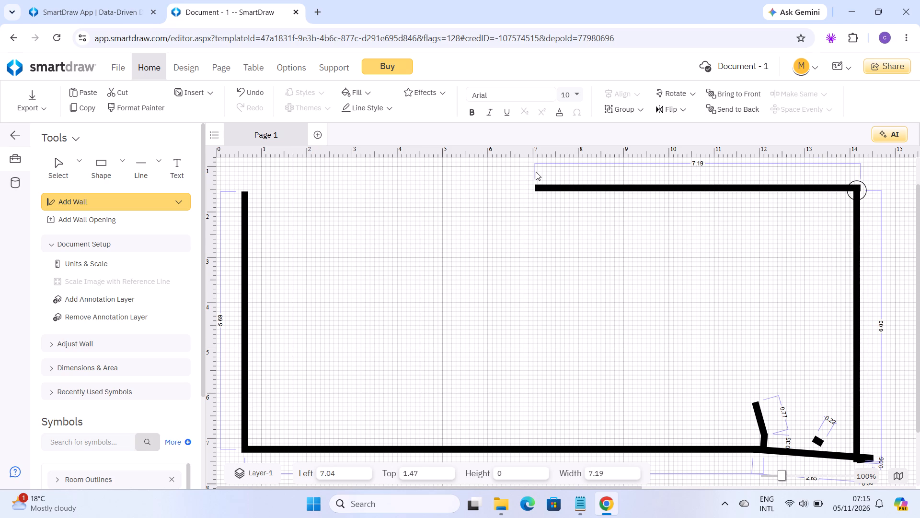
left_click_drag(536, 172, 273, 225)
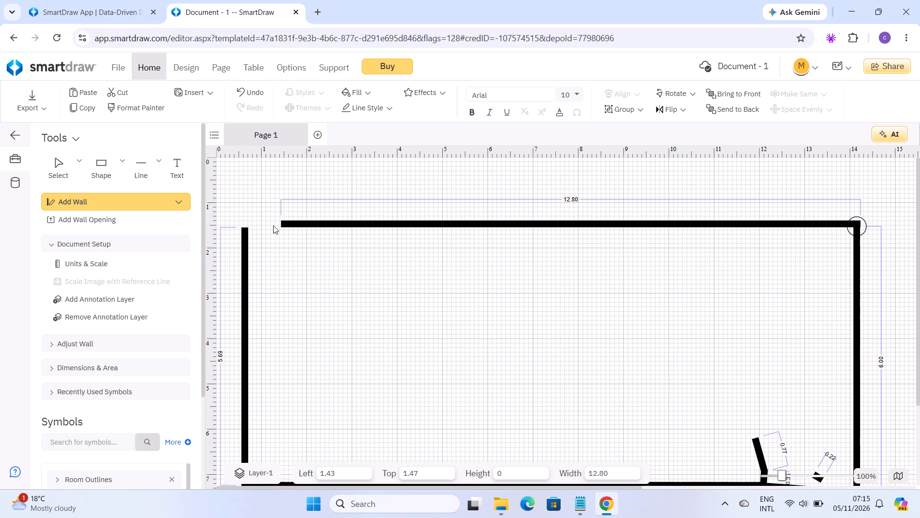
left_click_drag(273, 225, 241, 230)
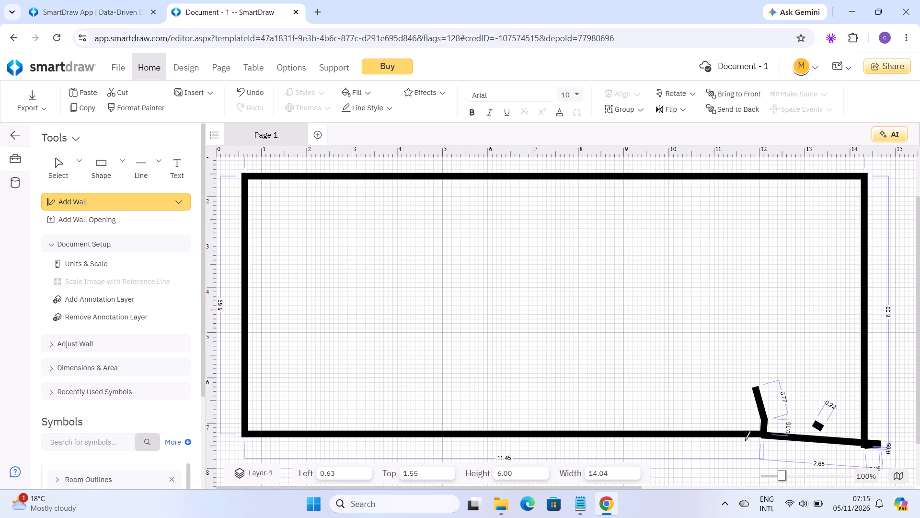
Draw a wall about 2.28 long from the end of the original bottom wall to the right wall.
left_click_drag(766, 433, 800, 433)
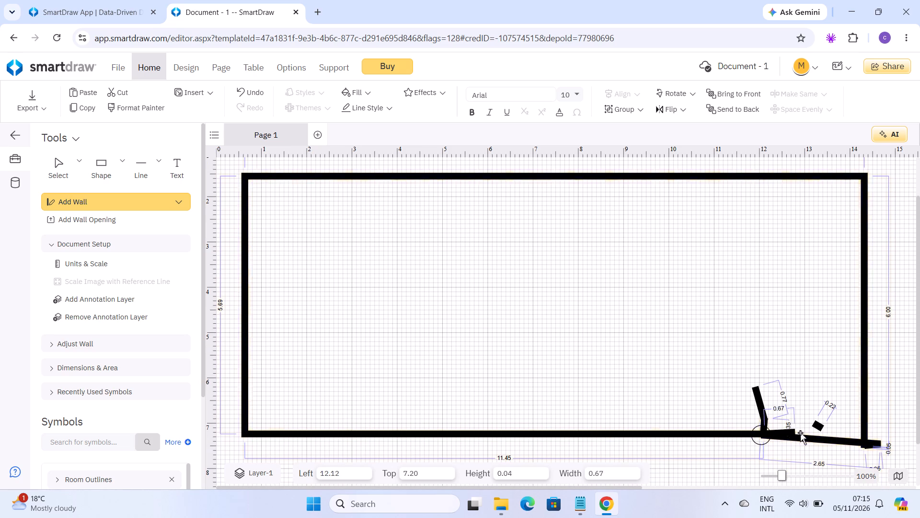
left_click_drag(800, 433, 868, 427)
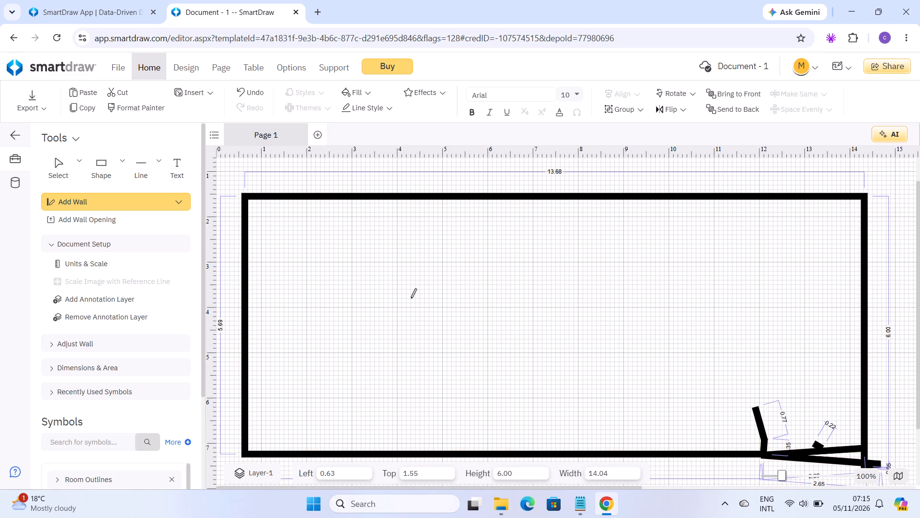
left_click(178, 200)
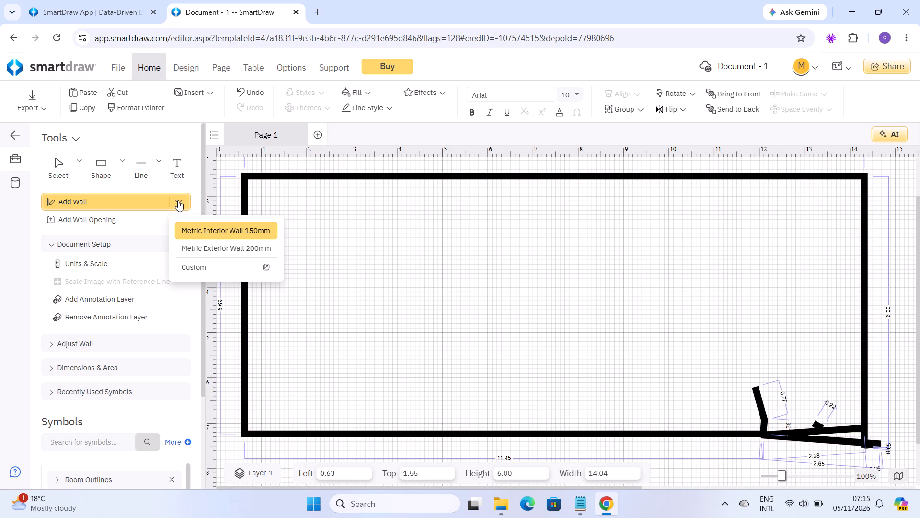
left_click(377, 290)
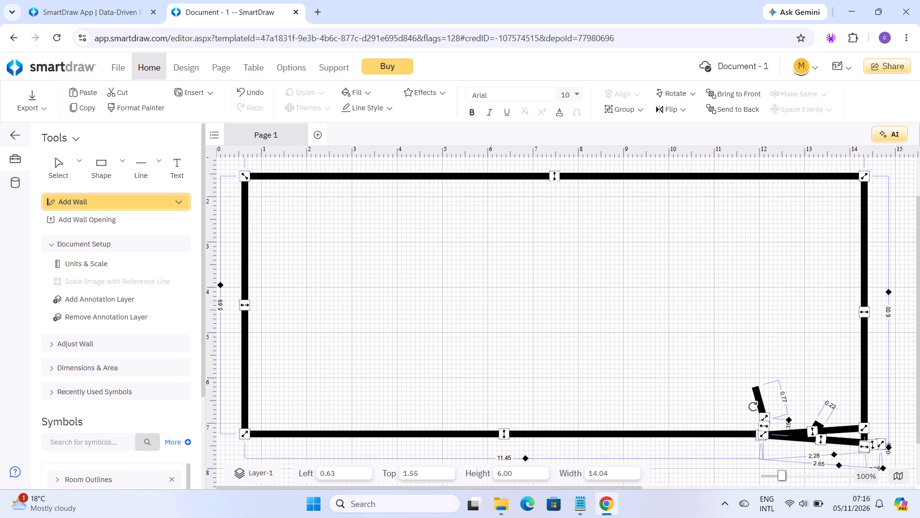
Draw short wall segments, one about 0.43 long, at the upper end of the slanted stub near the bottom-right corner.
left_click(757, 403)
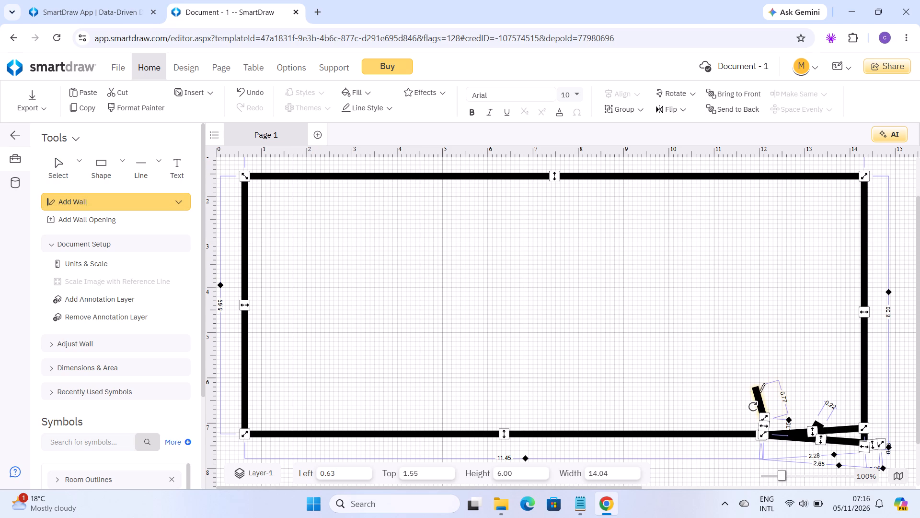
left_click_drag(759, 393, 776, 400)
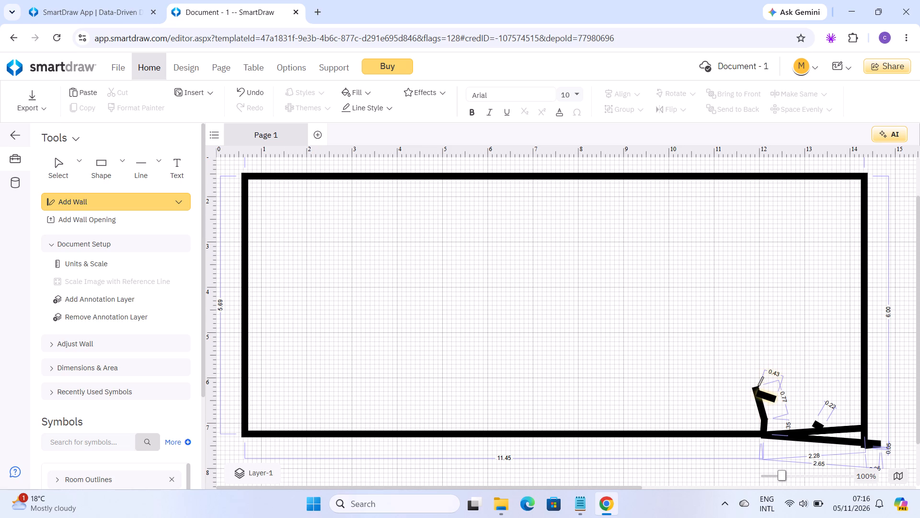
left_click_drag(758, 386, 764, 409)
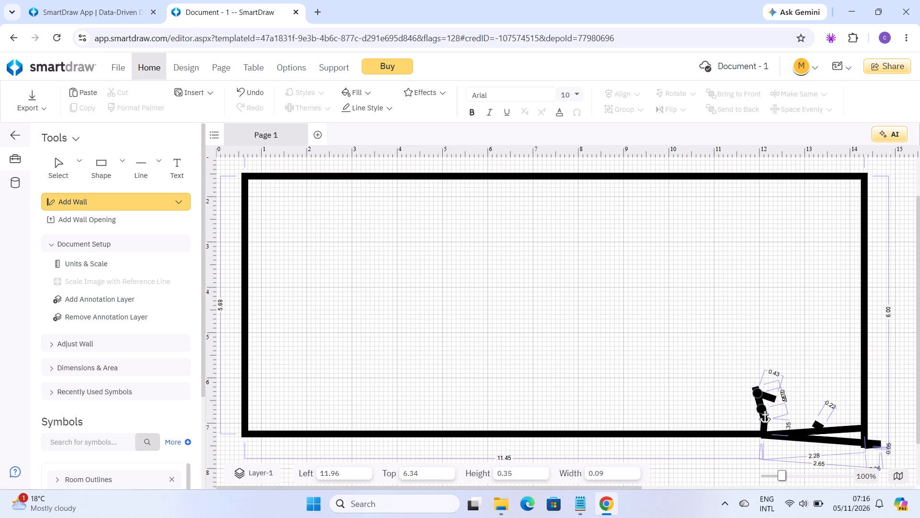
left_click_drag(764, 409, 762, 390)
left_click(761, 391)
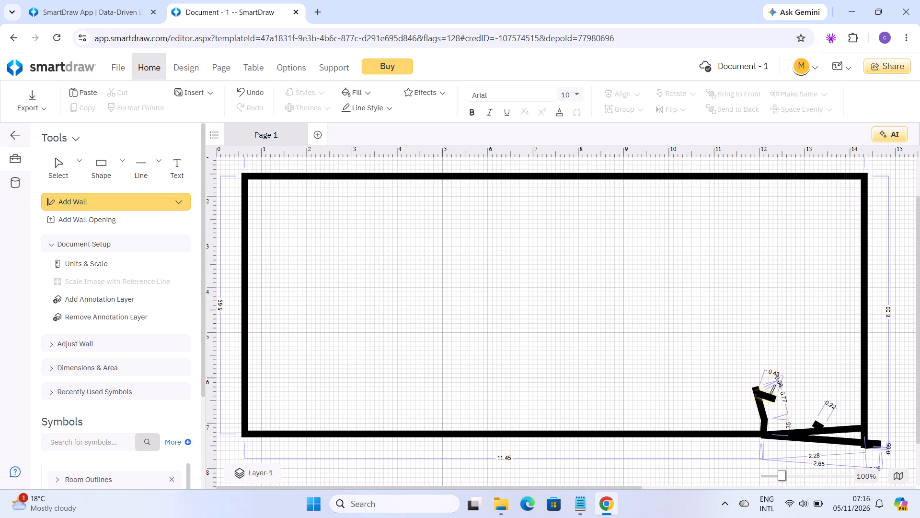
left_click(776, 397)
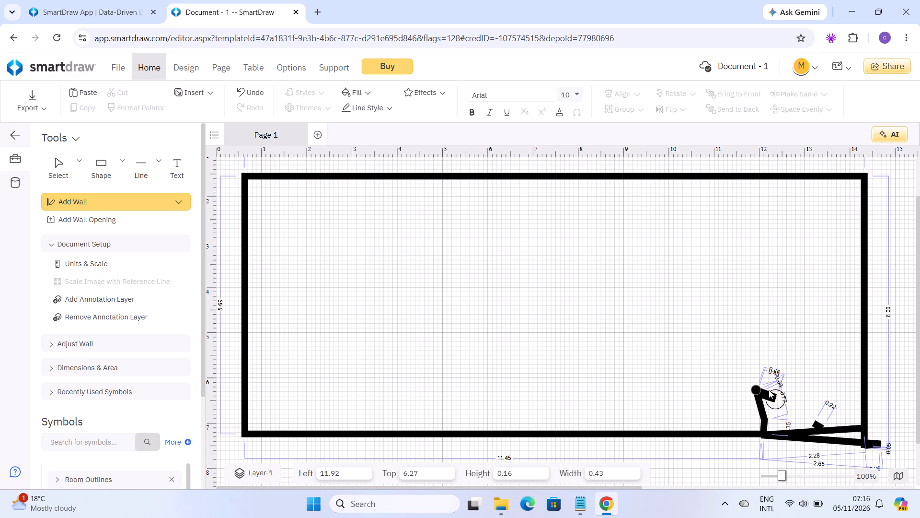
left_click(769, 391)
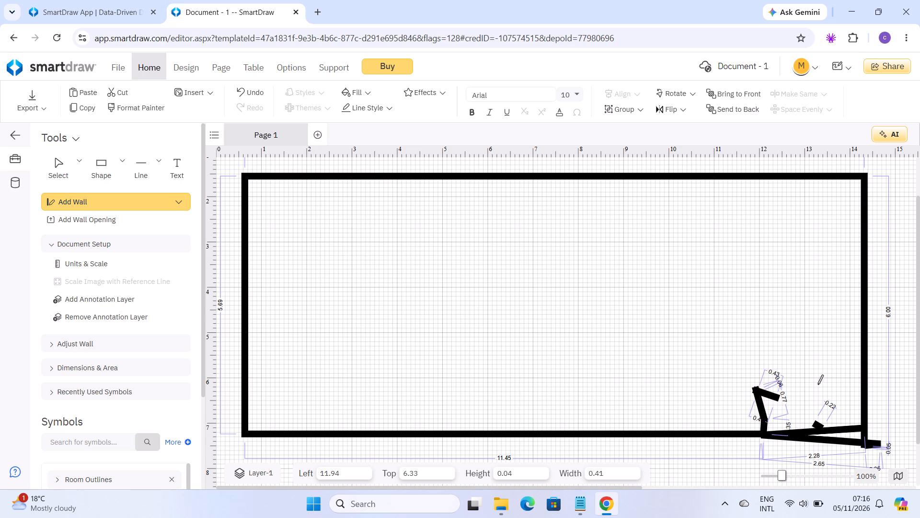
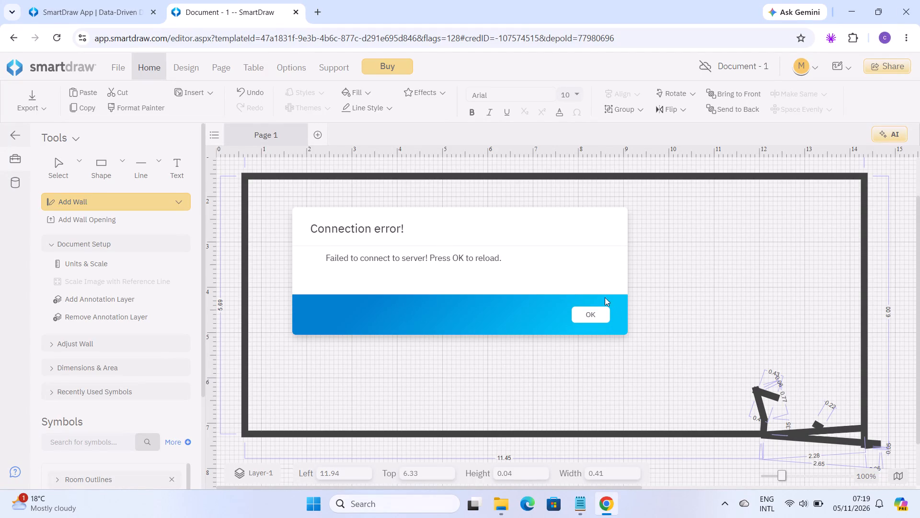
Acknowledge the connection error and reload the document.
left_click(574, 314)
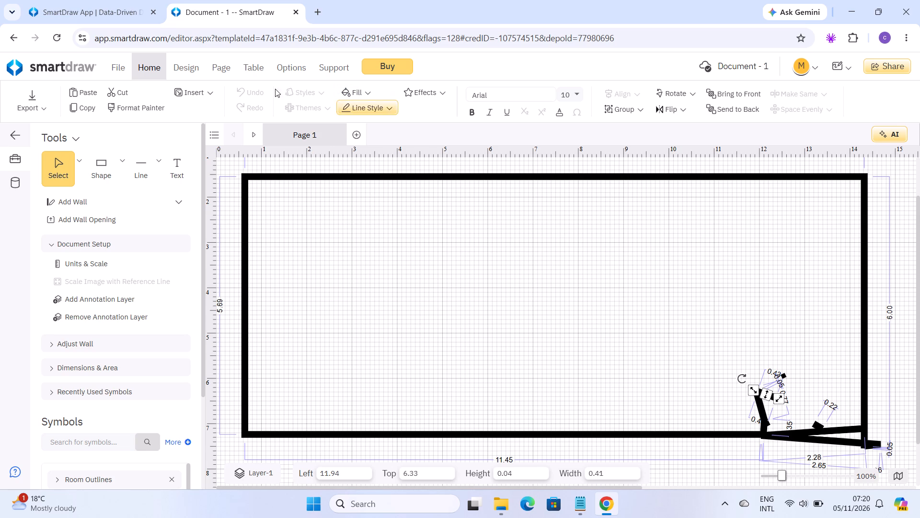
Add a wall opening 1.22 wide and 0.18 high to the left wall, above its midpoint.
left_click(110, 218)
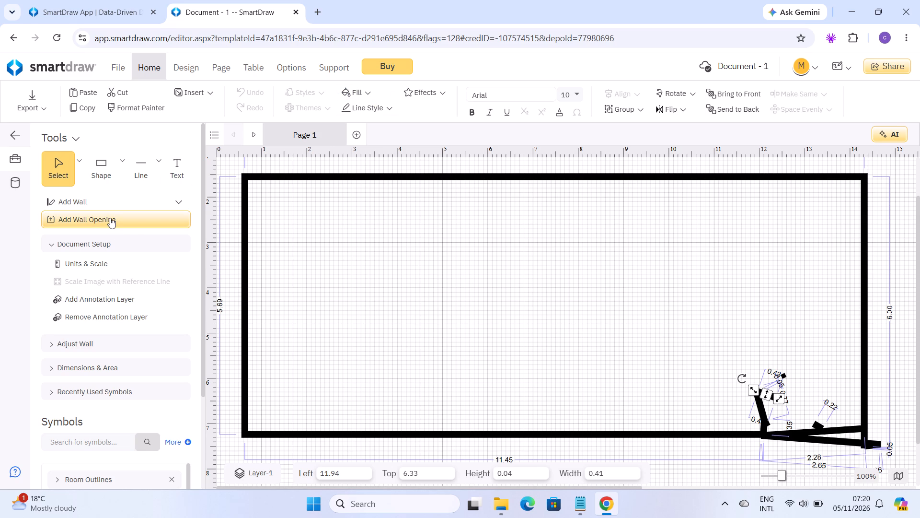
left_click(266, 248)
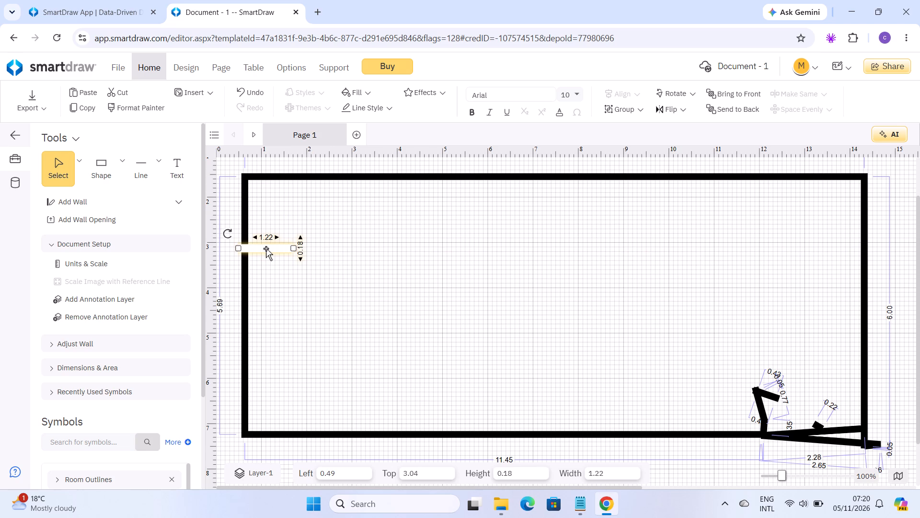
left_click(292, 342)
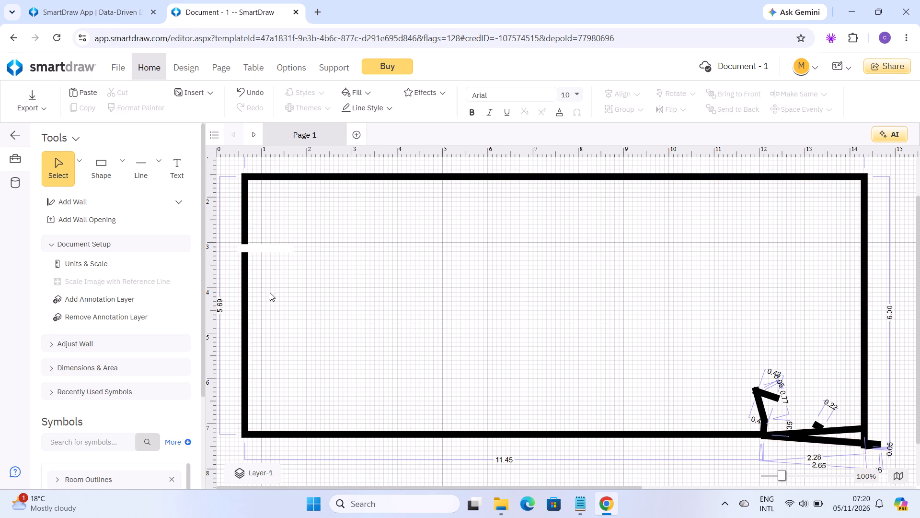
left_click(245, 252)
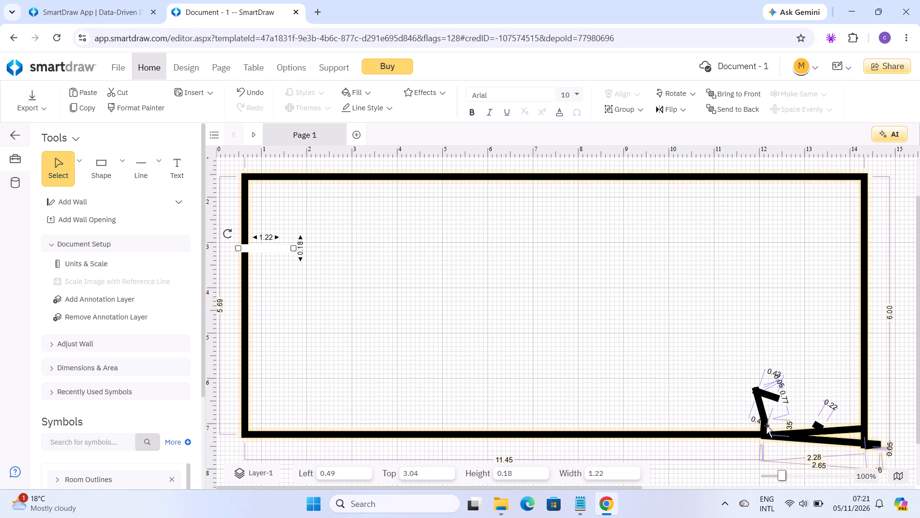
Adjust the ends of the short wall at the slanted stub's upper end, leaving it about 0.27 long.
left_click(766, 425)
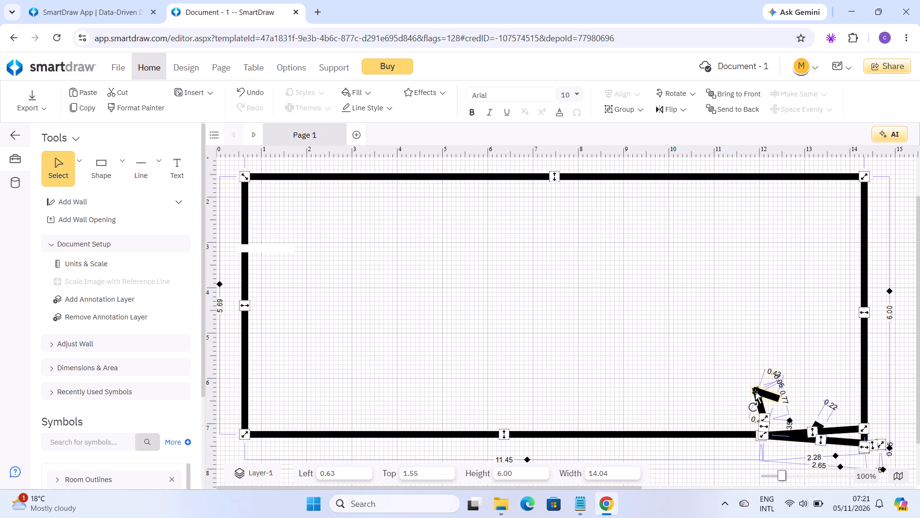
left_click(755, 391)
left_click_drag(755, 391, 714, 416)
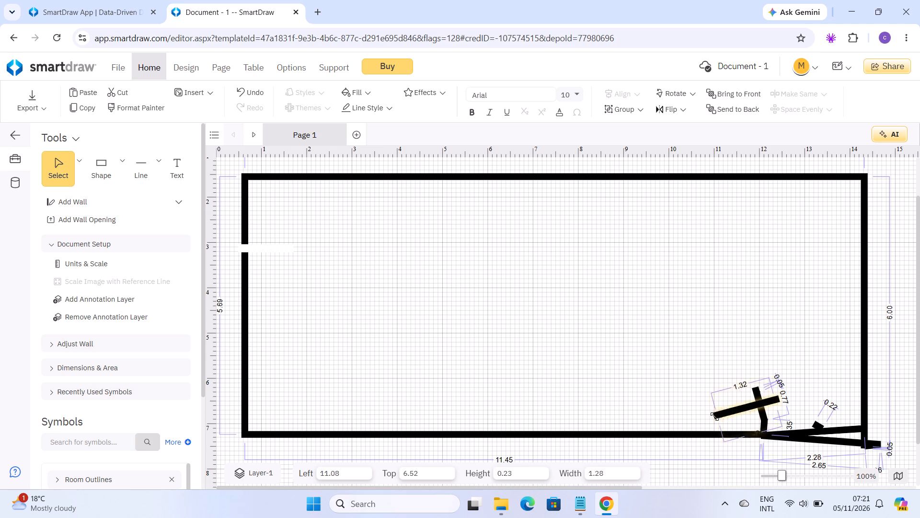
left_click_drag(714, 416, 759, 397)
left_click_drag(767, 399, 777, 401)
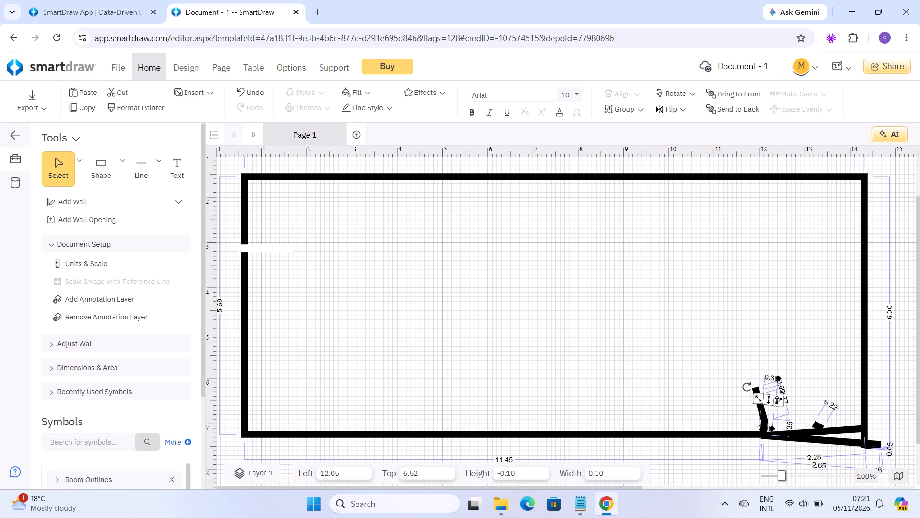
left_click(777, 401)
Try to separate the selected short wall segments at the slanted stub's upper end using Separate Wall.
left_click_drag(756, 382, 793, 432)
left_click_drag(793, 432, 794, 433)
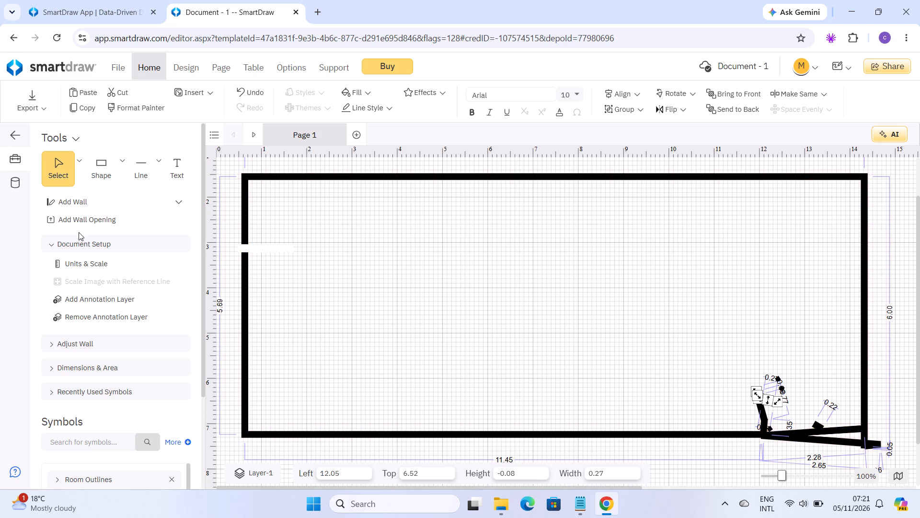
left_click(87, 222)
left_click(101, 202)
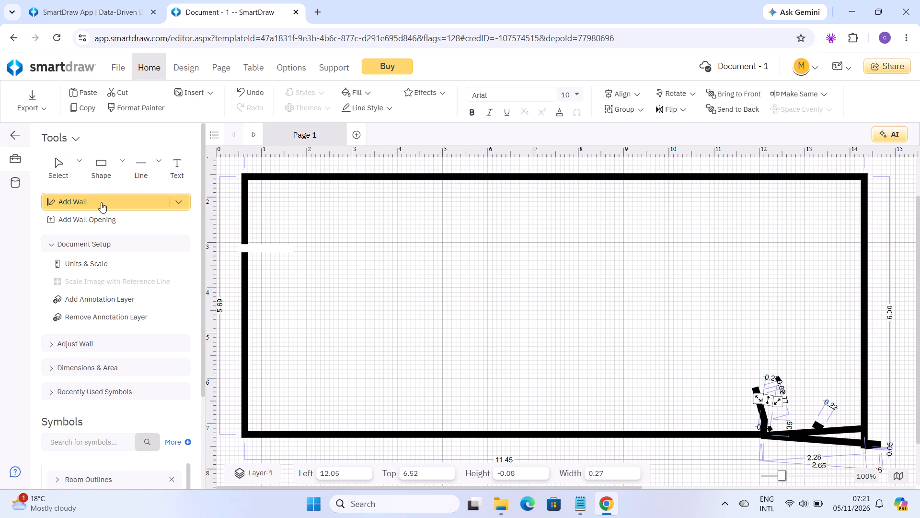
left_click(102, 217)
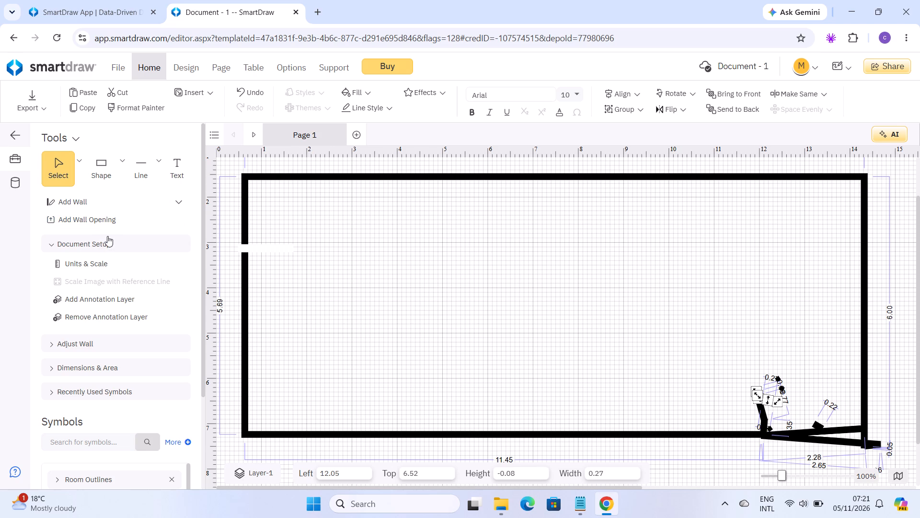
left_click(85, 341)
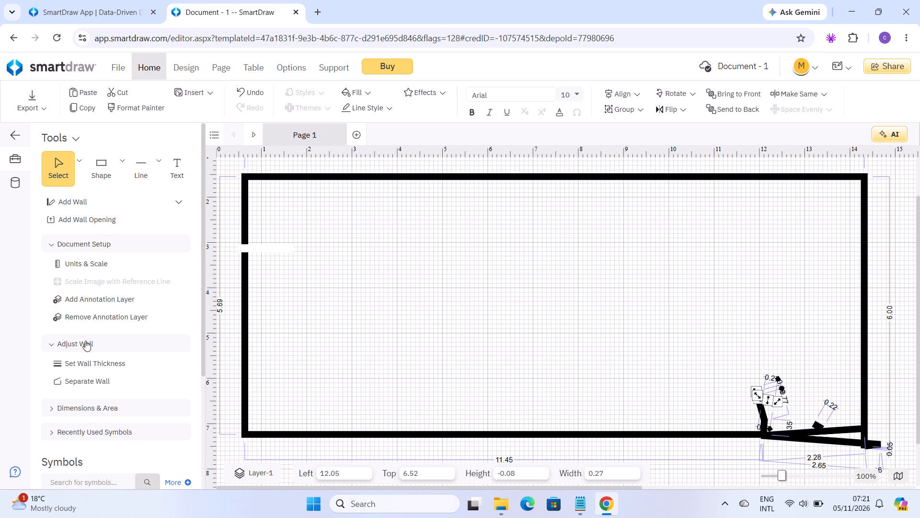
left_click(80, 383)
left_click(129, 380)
Stretch the tiny wall segment at the slanted stub's upper end up to the top wall, about 4.75 long.
scroll(534, 394, "right", 1)
scroll(708, 397, "right", 1)
left_click_drag(753, 394, 753, 395)
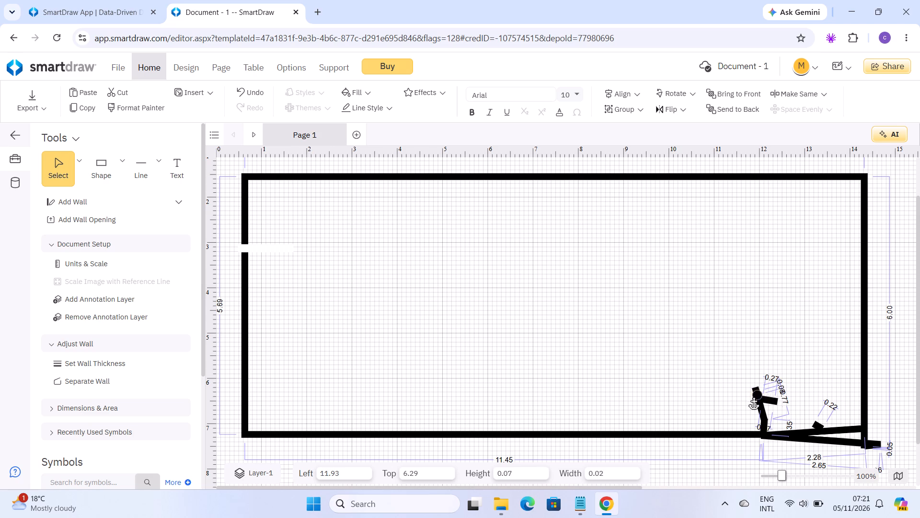
left_click_drag(753, 395, 786, 384)
left_click_drag(786, 384, 754, 238)
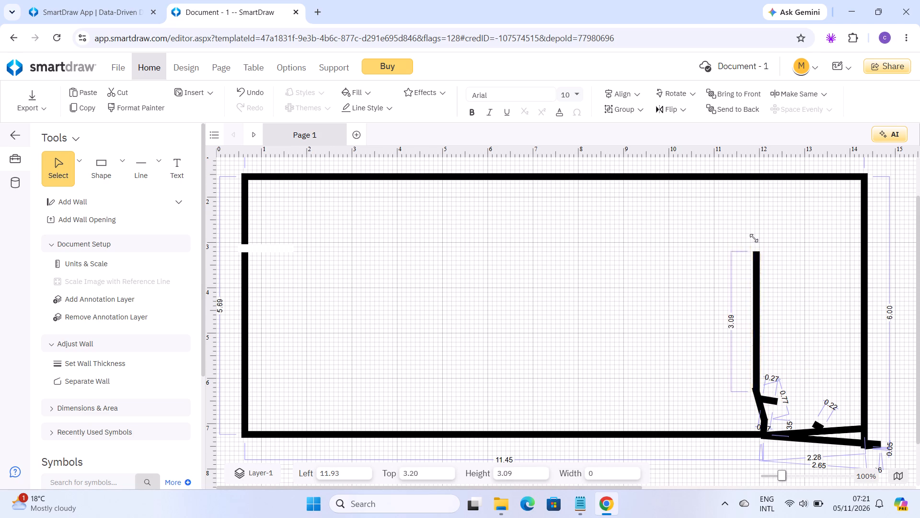
left_click_drag(754, 238, 749, 187)
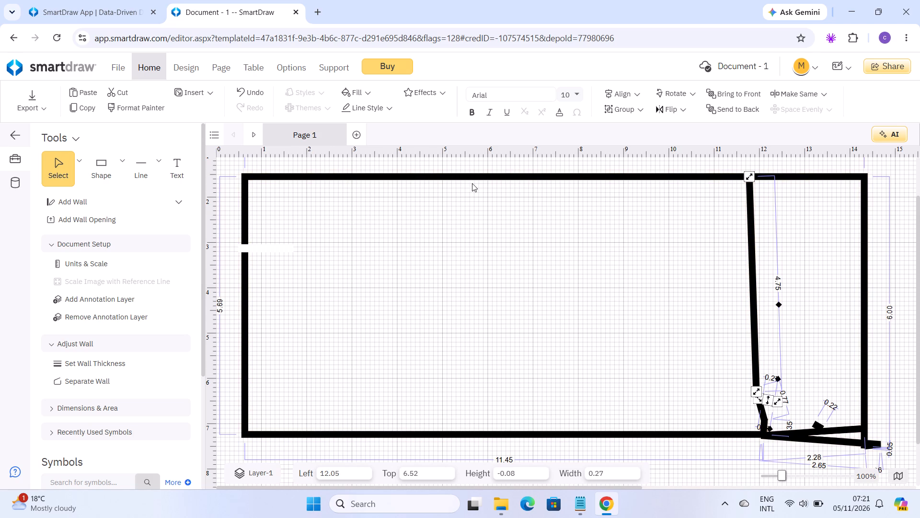
Move the outer wall outline down the page to Left 0.78, Top 3.04.
left_click_drag(399, 178, 399, 190)
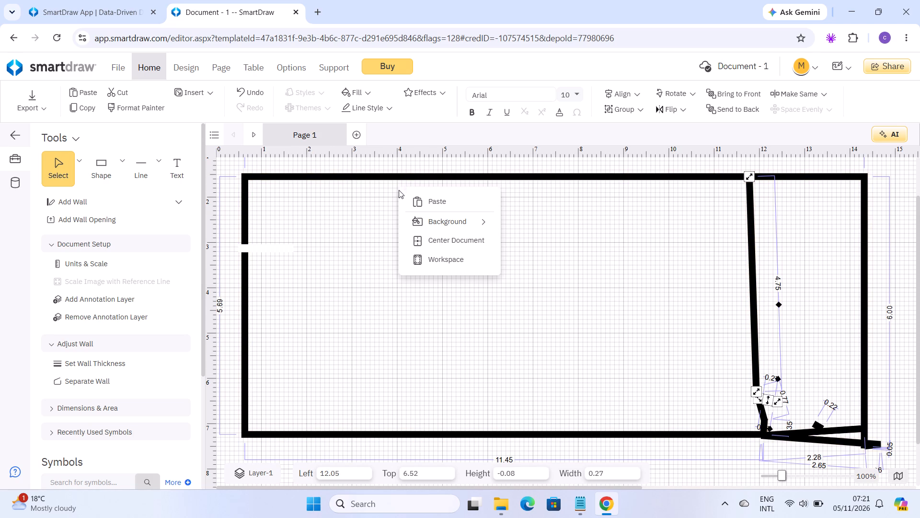
left_click_drag(399, 190, 399, 196)
left_click_drag(398, 179, 404, 247)
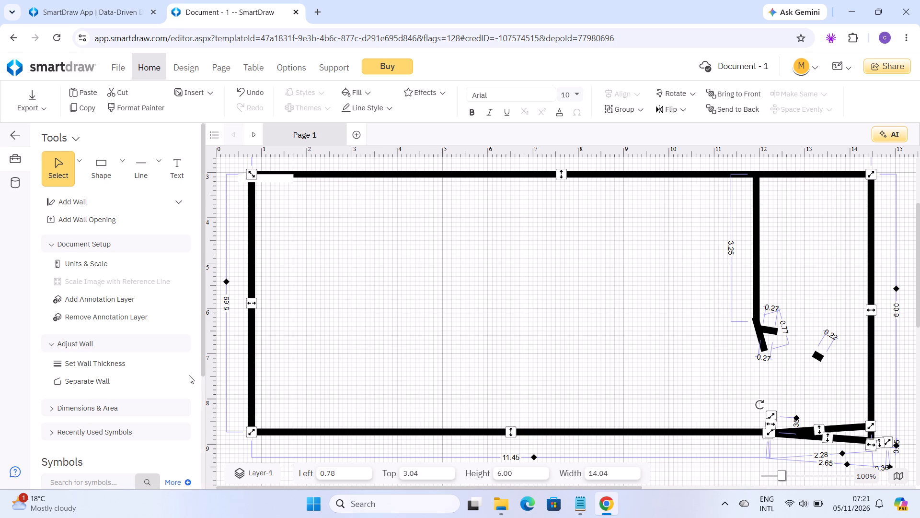
Separate the outer walls and reposition the part without the right wall at Left 0.78, Top 3.10.
left_click(119, 384)
left_click_drag(352, 171, 356, 227)
left_click_drag(352, 198, 332, 174)
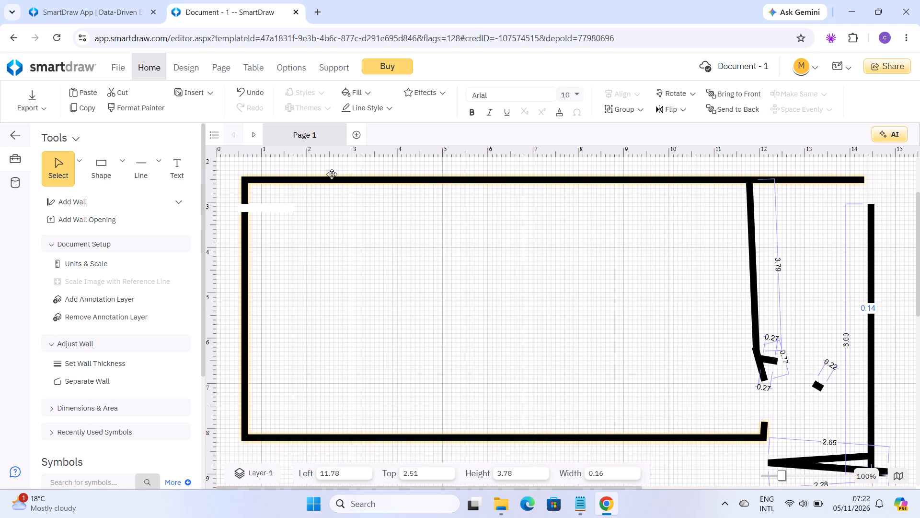
left_click_drag(332, 174, 330, 193)
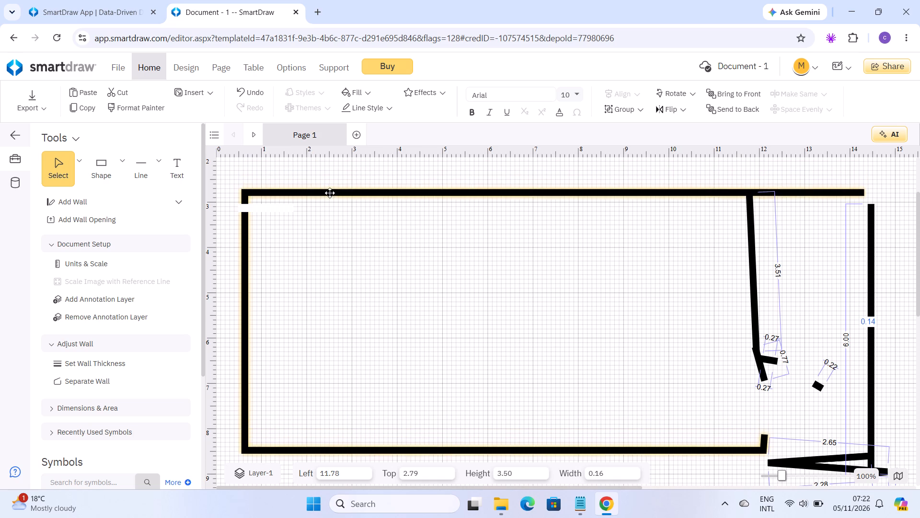
left_click_drag(330, 193, 346, 207)
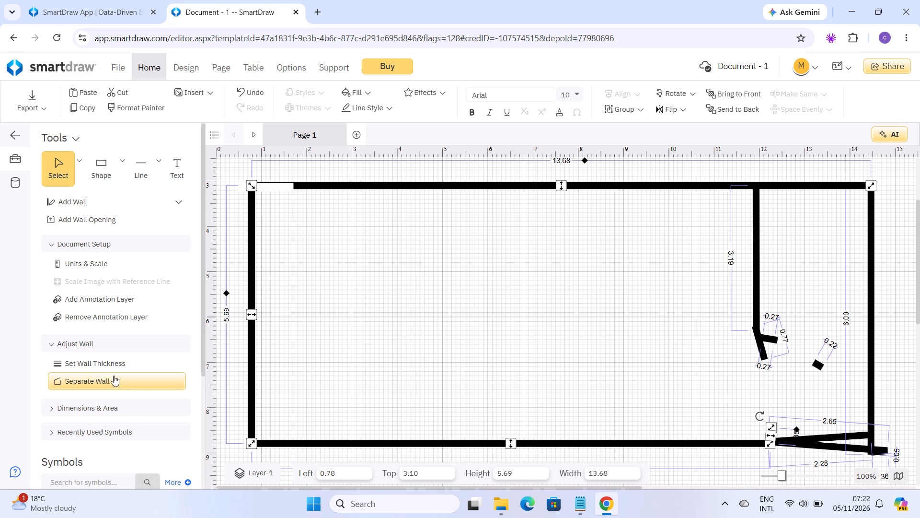
Draw a slightly slanted interior wall about 0.94 long just below the top wall, near the plan's upper-left area.
left_click_drag(164, 192, 153, 199)
left_click(153, 199)
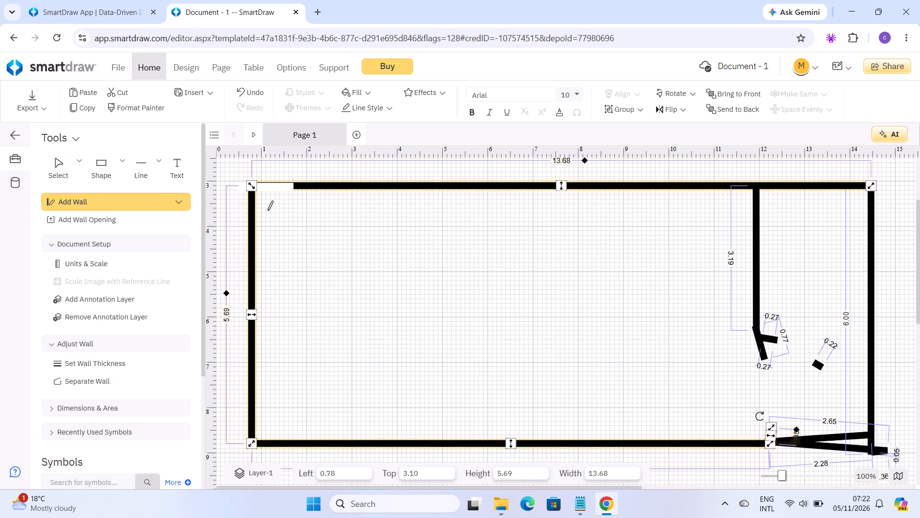
left_click_drag(372, 200, 379, 236)
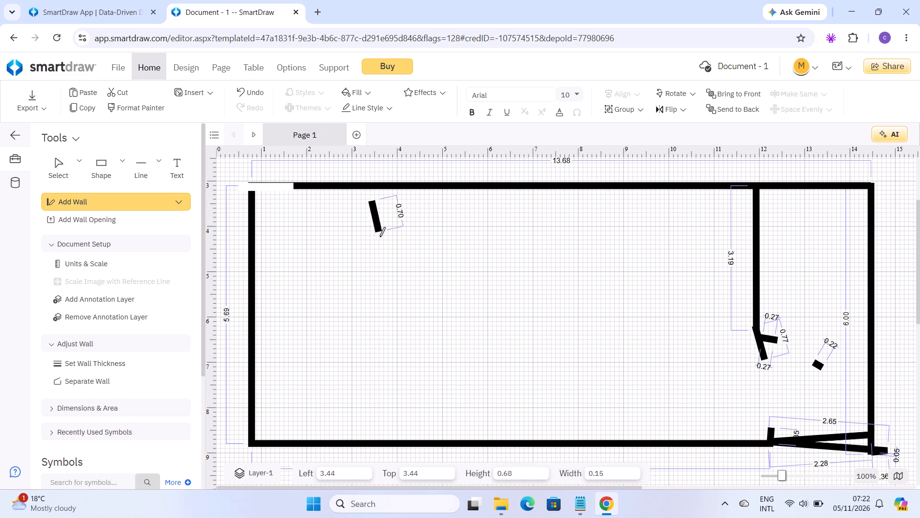
left_click_drag(379, 236, 380, 242)
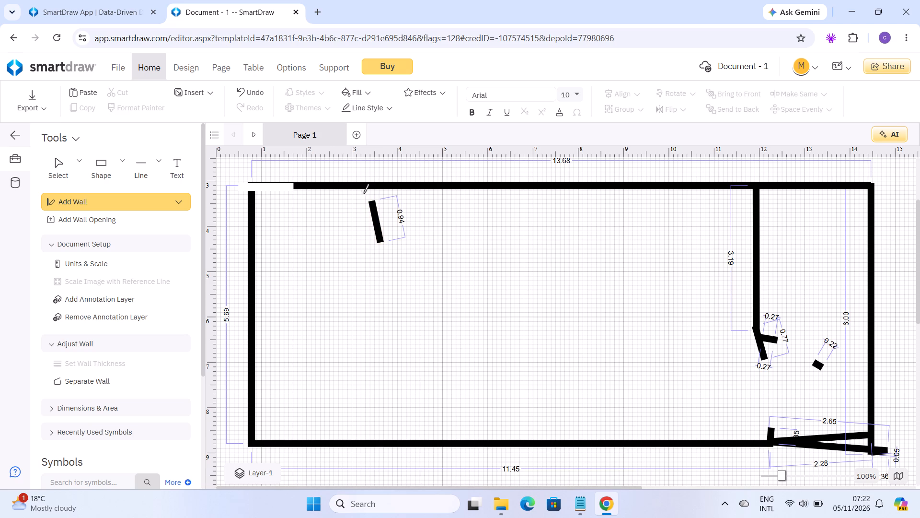
Draw an interior wall about 4.92 long from the middle of the short slanted wall down to the bottom wall.
left_click(379, 221)
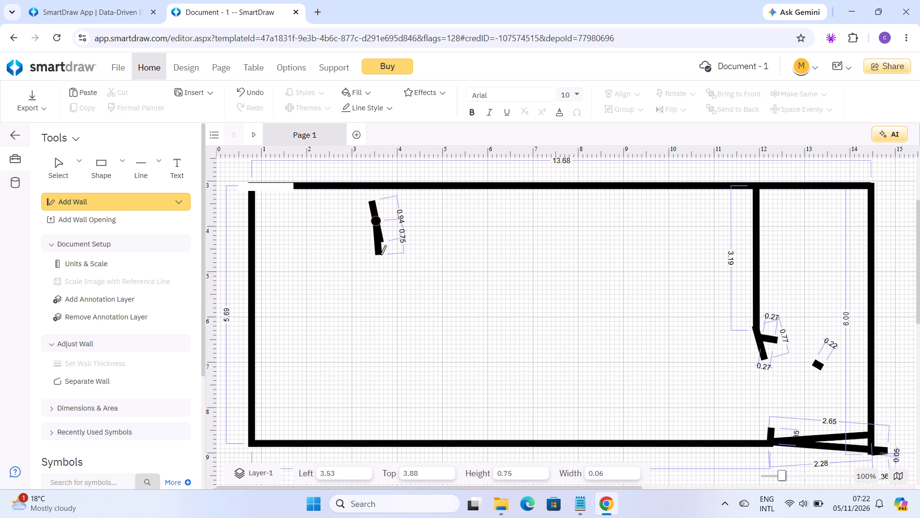
left_click_drag(388, 272, 383, 279)
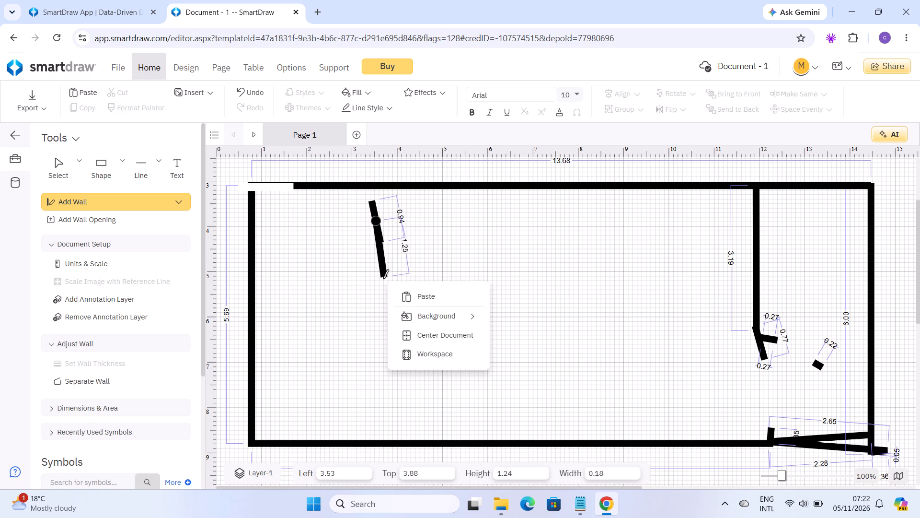
left_click_drag(383, 279, 383, 445)
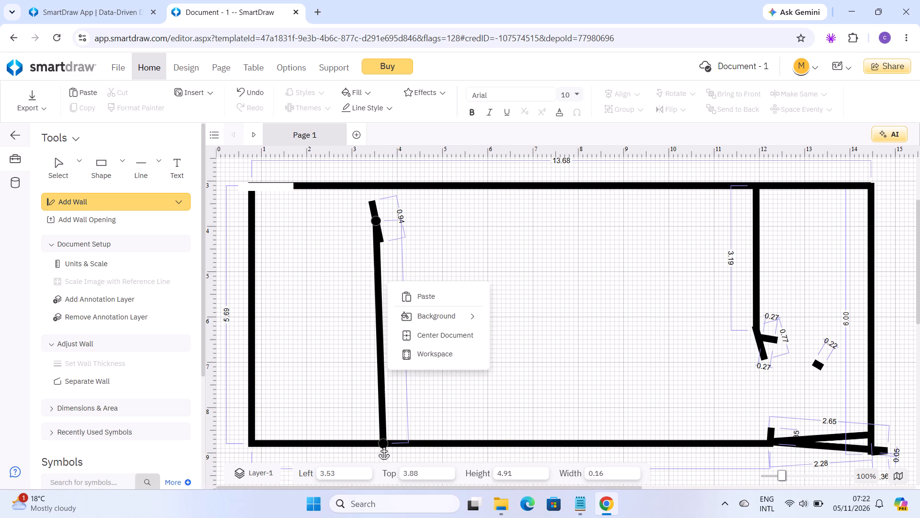
left_click_drag(383, 445, 383, 439)
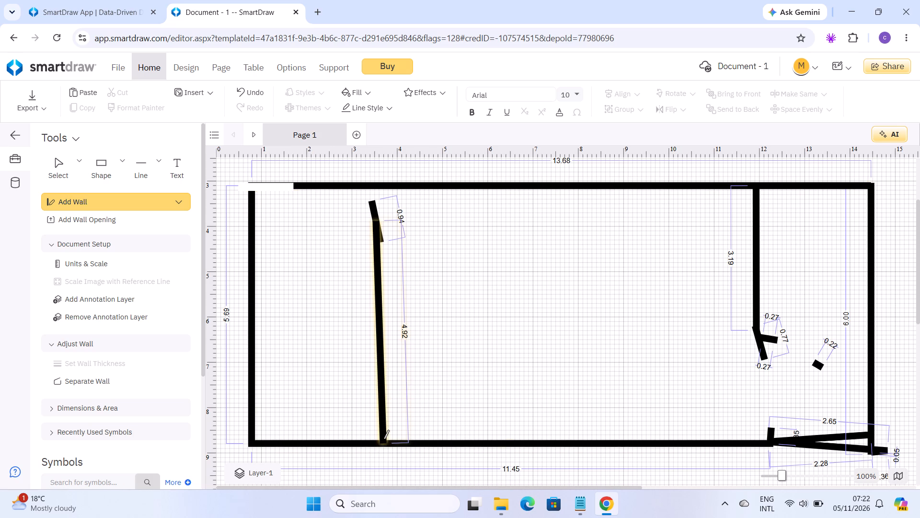
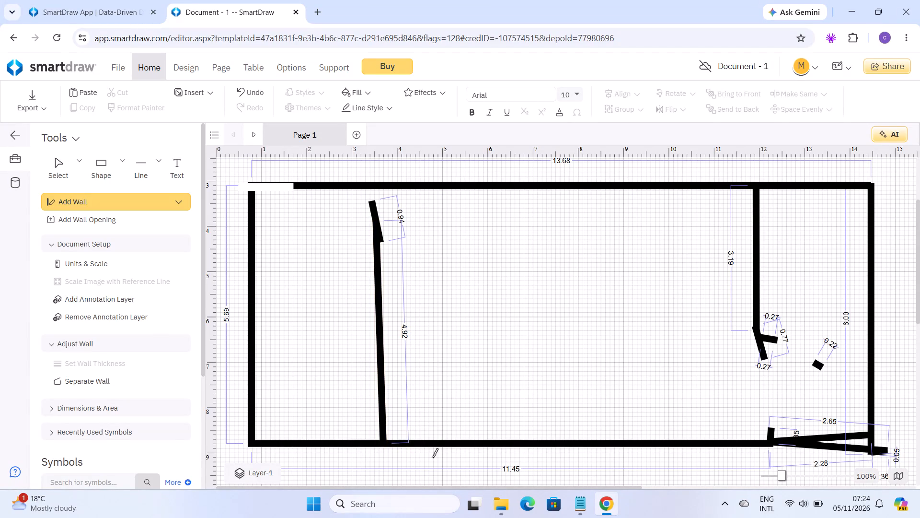
Draw an interior wall about 2.50 long from the lower end of the 3.19 wall down to the bottom wall.
left_click_drag(758, 332, 758, 334)
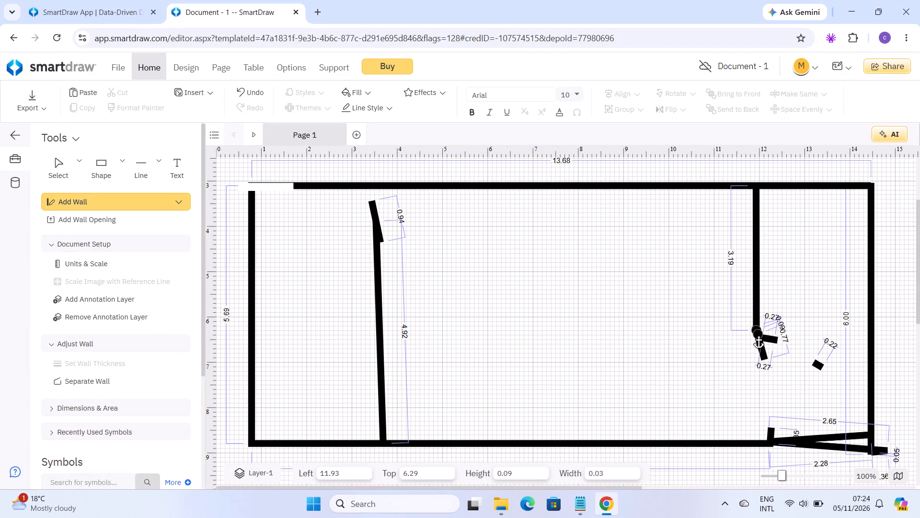
left_click_drag(758, 334, 759, 403)
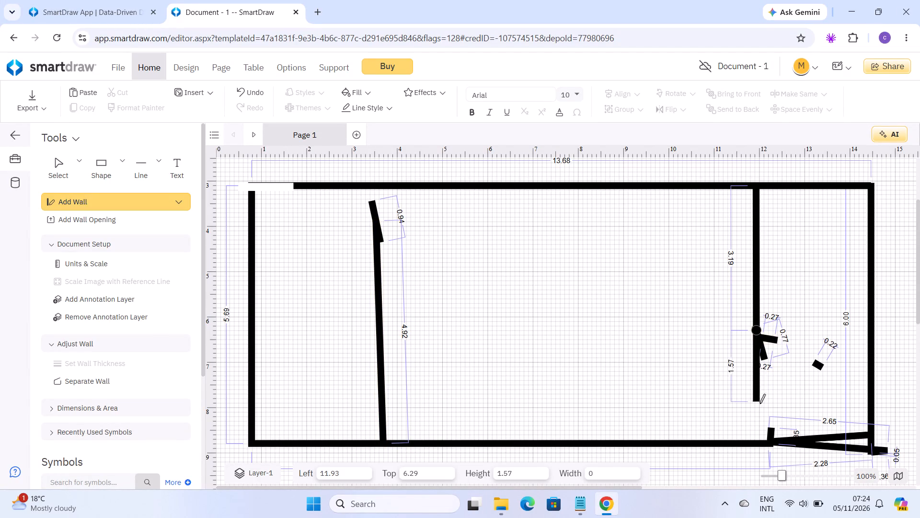
left_click_drag(759, 403, 760, 424)
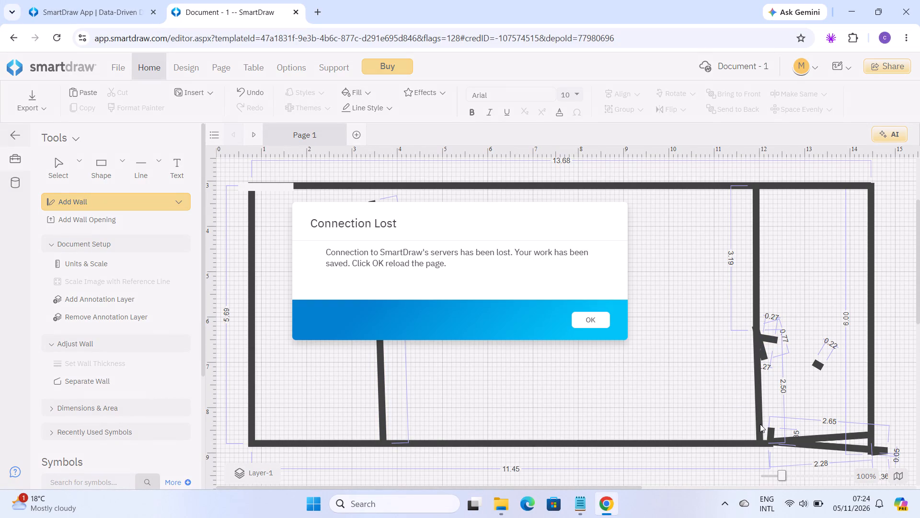
Acknowledge the lost server connection and reload the floor plan document's page.
left_click(600, 325)
left_click(599, 316)
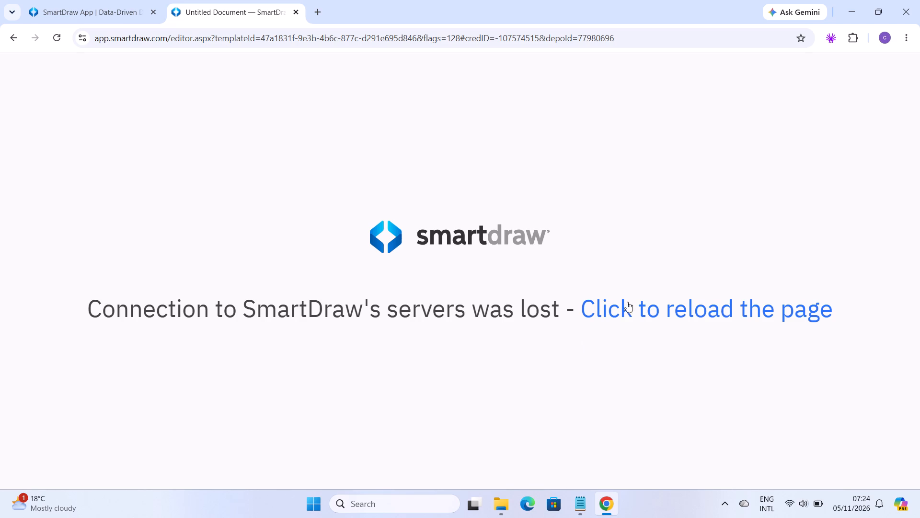
left_click(598, 309)
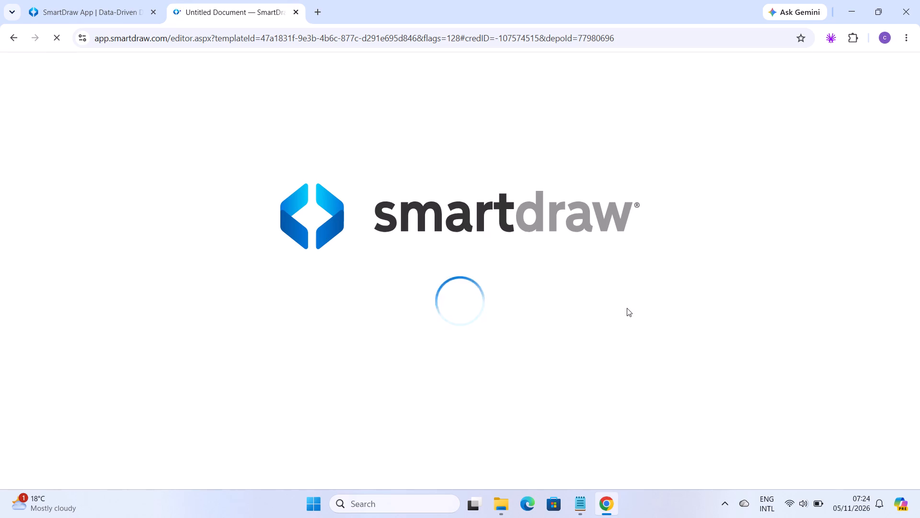
left_click(723, 508)
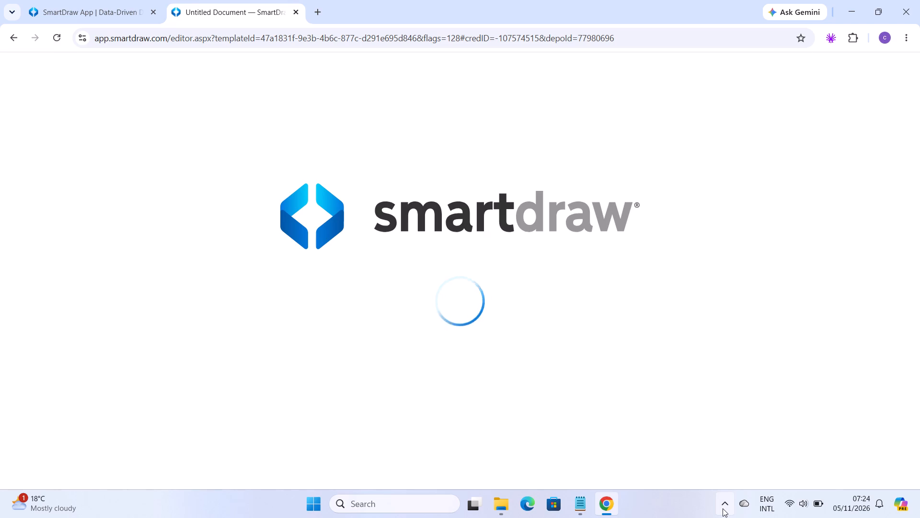
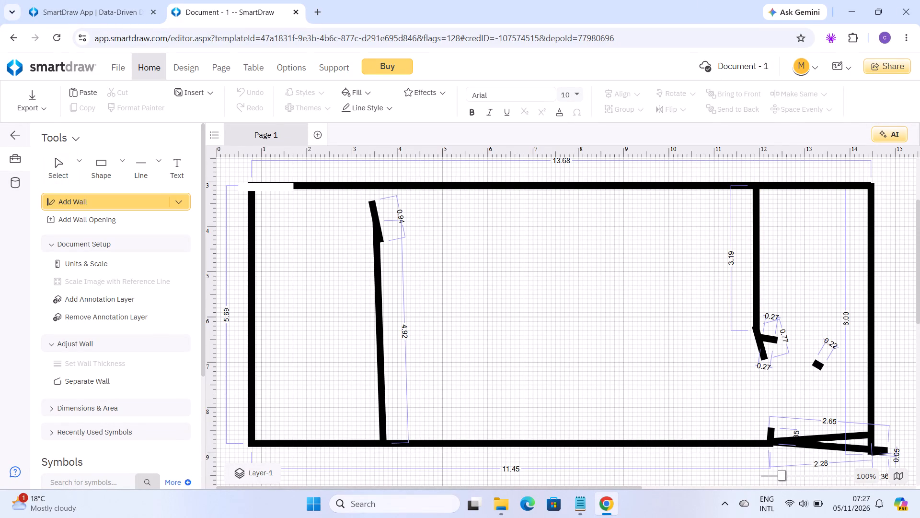
Draw a vertical interior wall about 5.61 long from the middle of the top wall down to the bottom wall.
left_click_drag(594, 196, 575, 196)
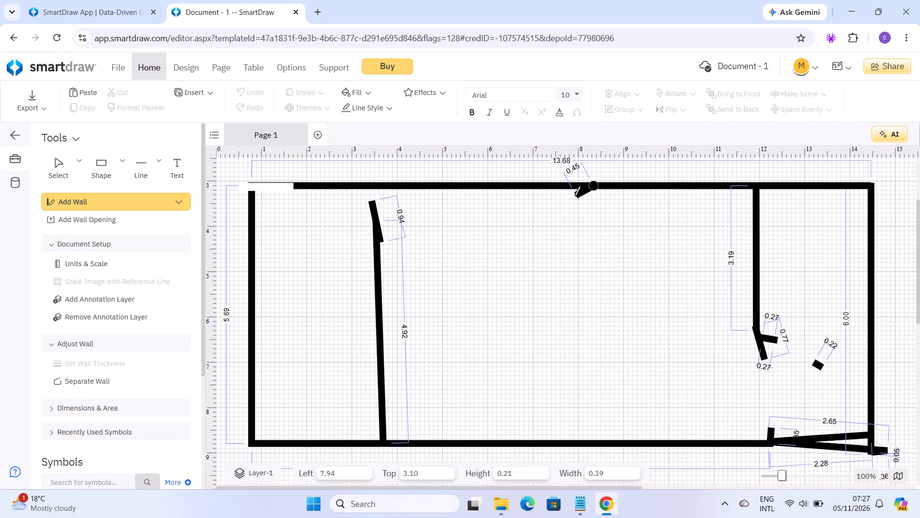
left_click_drag(575, 196, 594, 430)
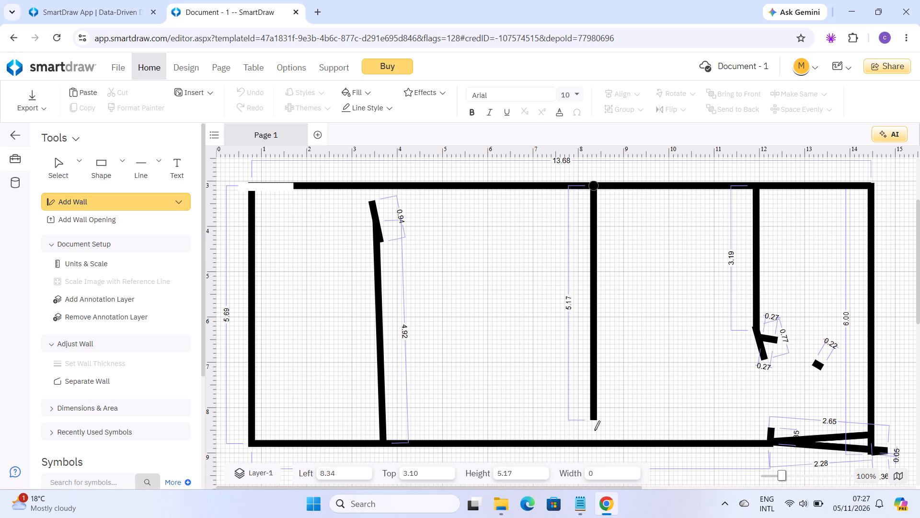
left_click_drag(594, 430, 588, 439)
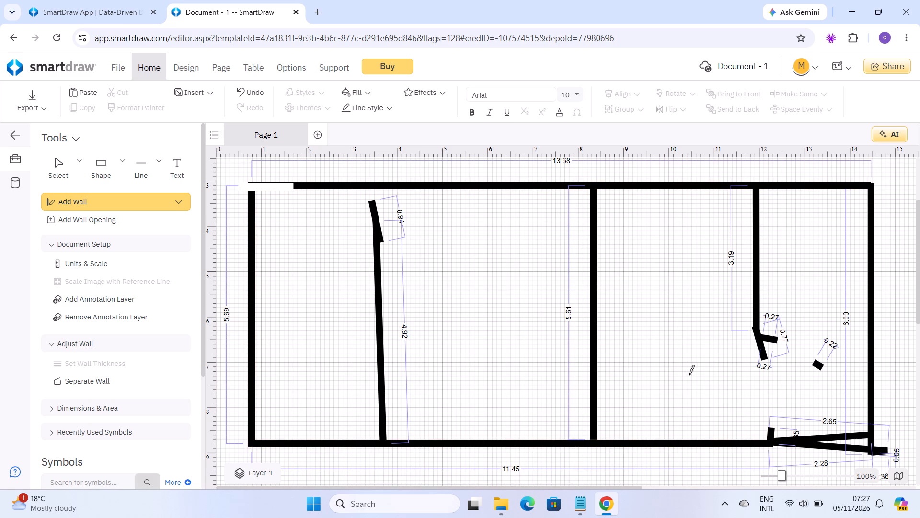
Draw a horizontal interior wall about 2.38 long from beside the 3.19 wall to the right outer wall.
left_click_drag(763, 270, 828, 261)
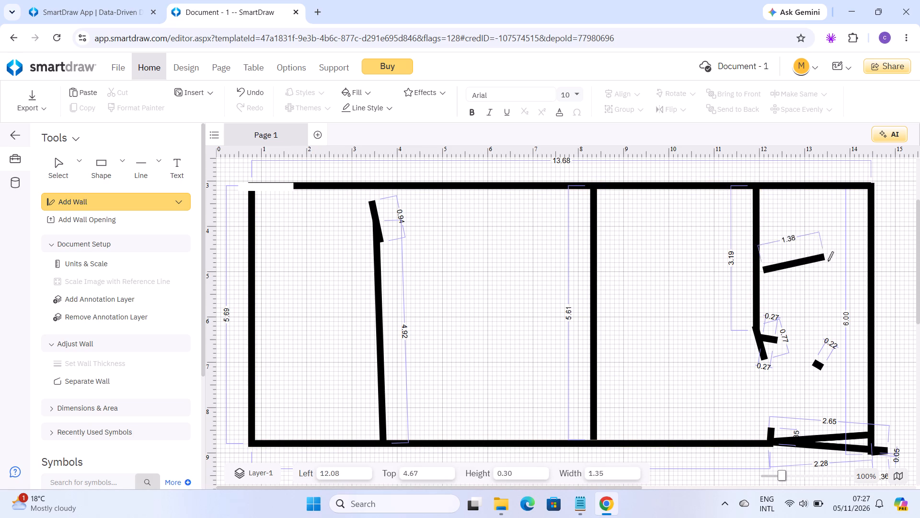
left_click_drag(828, 261, 860, 269)
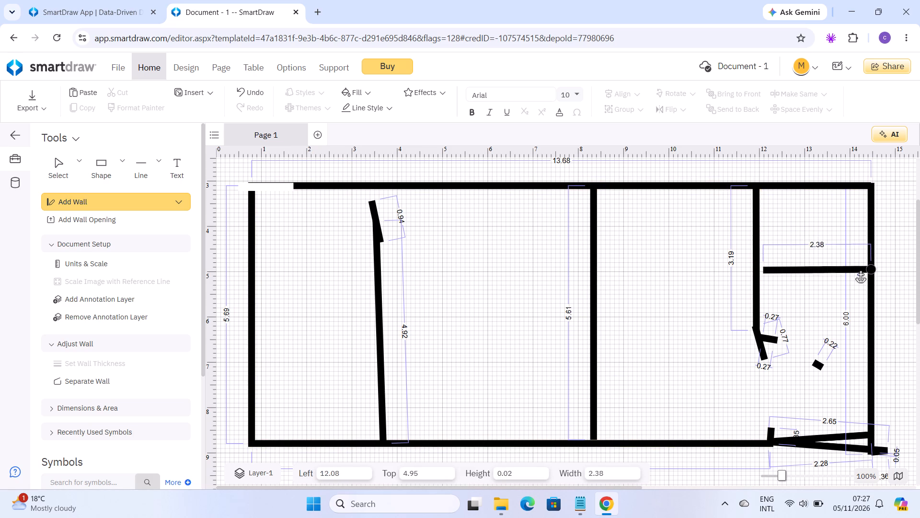
left_click_drag(860, 269, 862, 272)
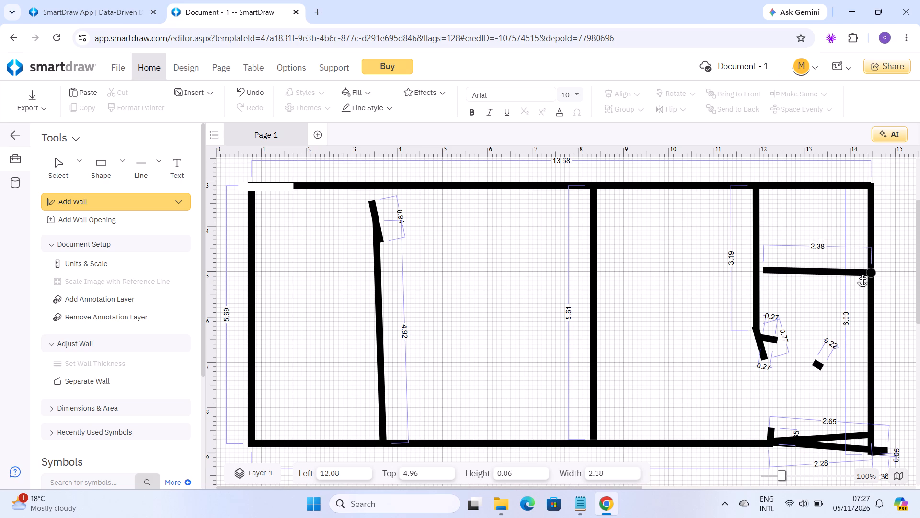
left_click_drag(862, 272, 862, 270)
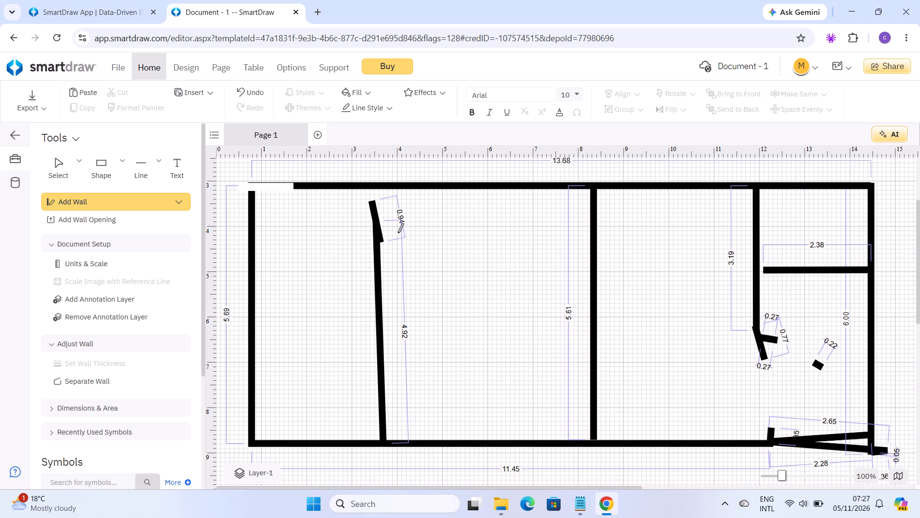
Draw a wall about 1.08 long across the opening at the left end of the top wall.
left_click(273, 193)
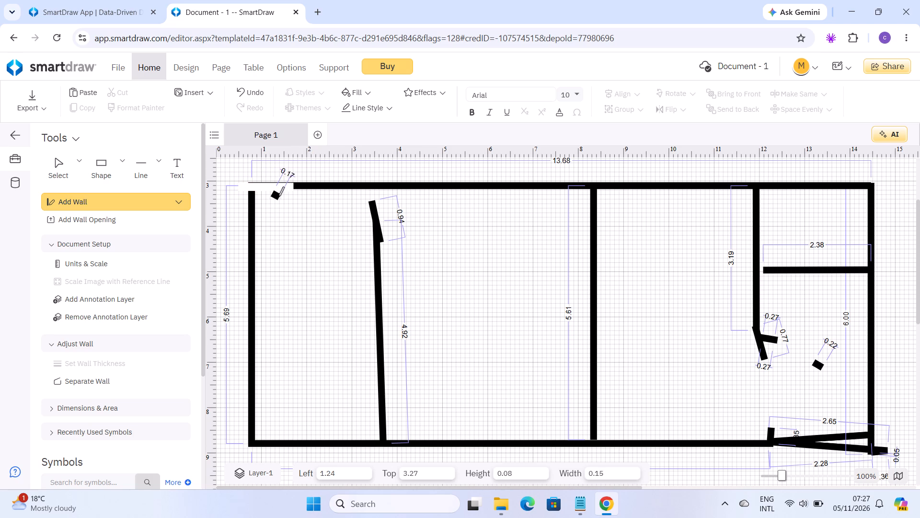
left_click(274, 195)
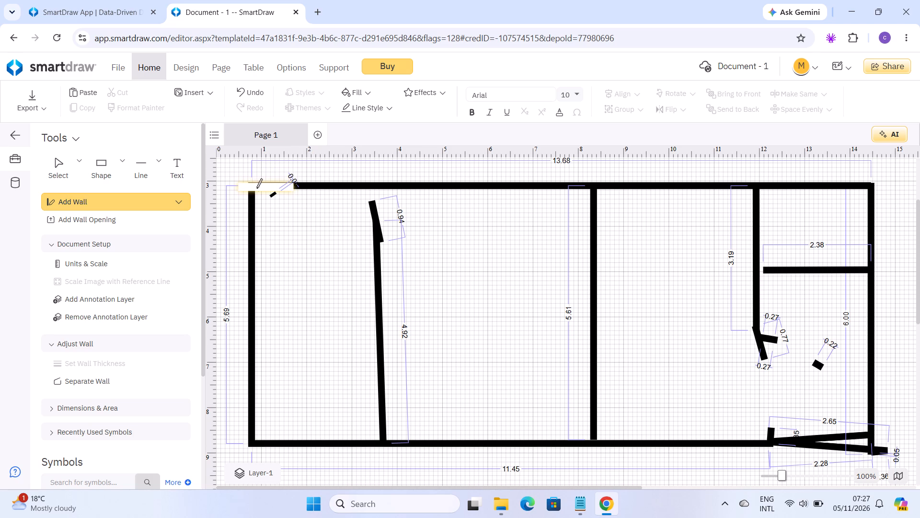
left_click_drag(247, 185, 286, 177)
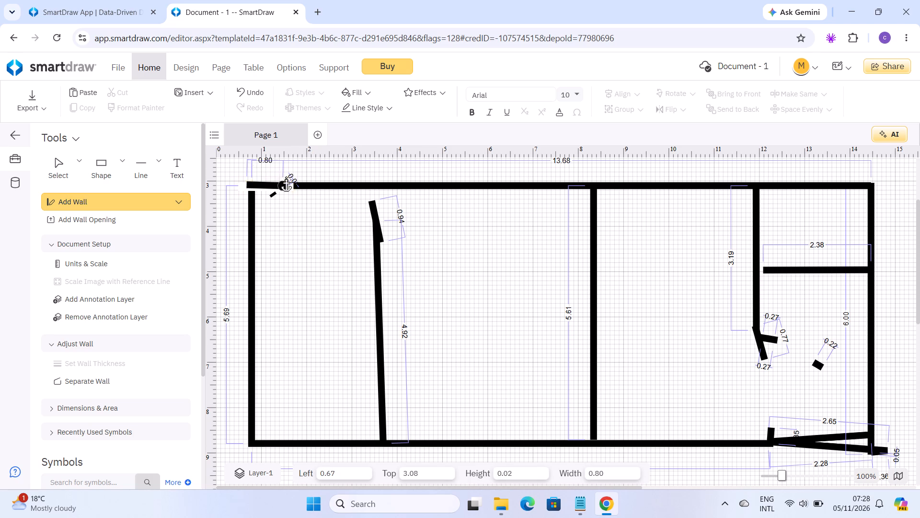
left_click_drag(286, 177, 295, 177)
left_click_drag(295, 177, 296, 177)
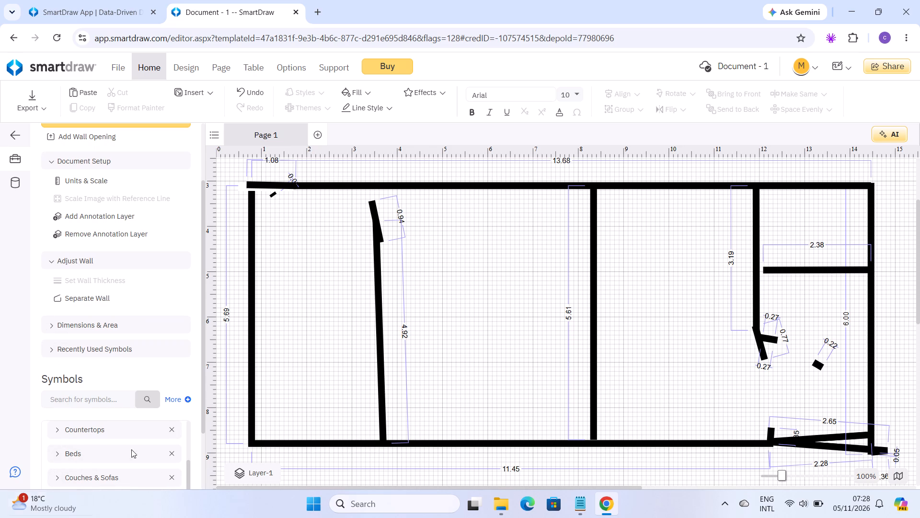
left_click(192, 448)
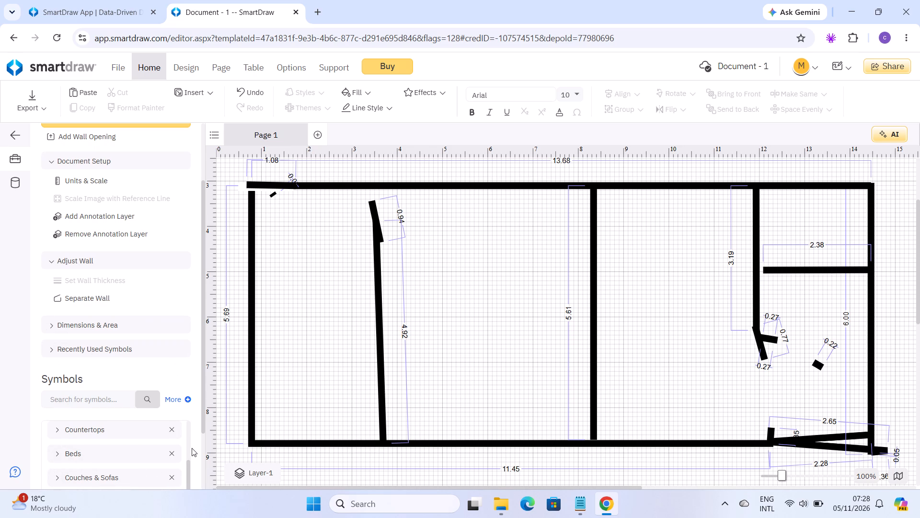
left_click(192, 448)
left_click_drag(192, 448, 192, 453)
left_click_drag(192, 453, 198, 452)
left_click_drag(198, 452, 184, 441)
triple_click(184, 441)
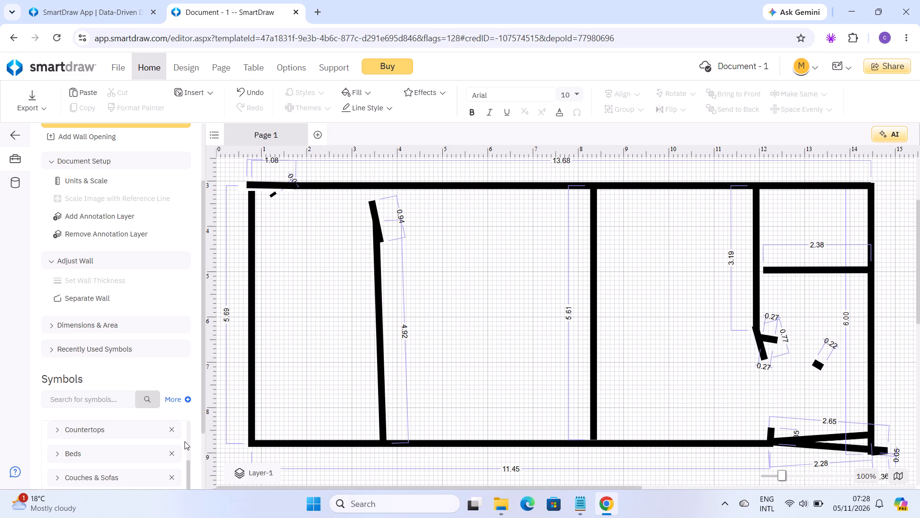
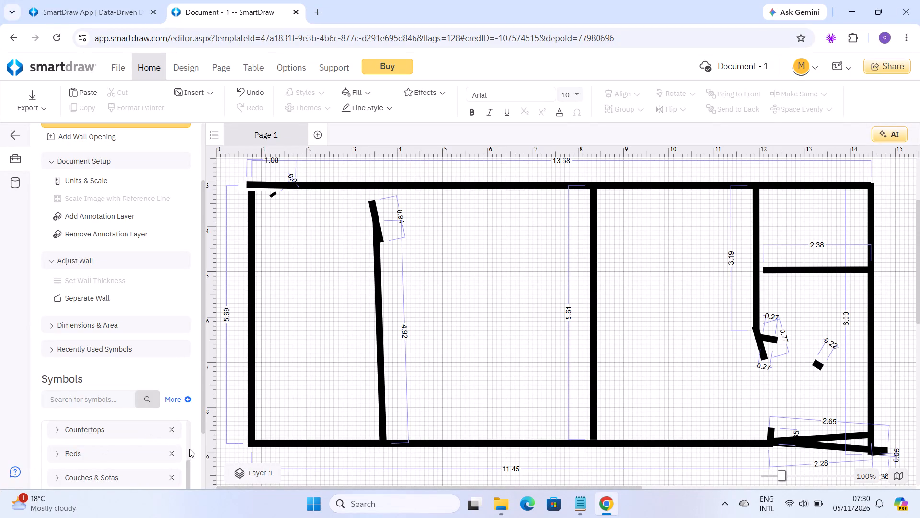
Expand the Room Outlines symbol group and look through its room shapes and preset room sizes.
triple_click(189, 449)
left_click(124, 426)
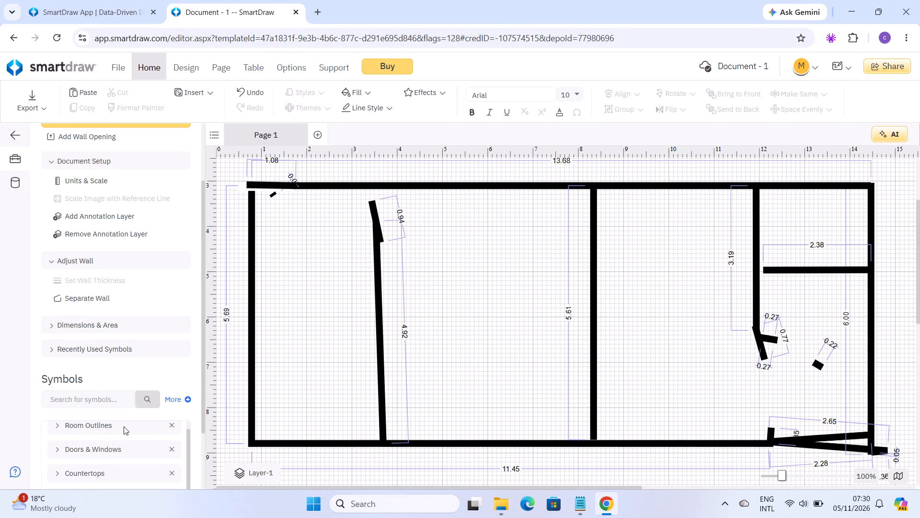
left_click(60, 426)
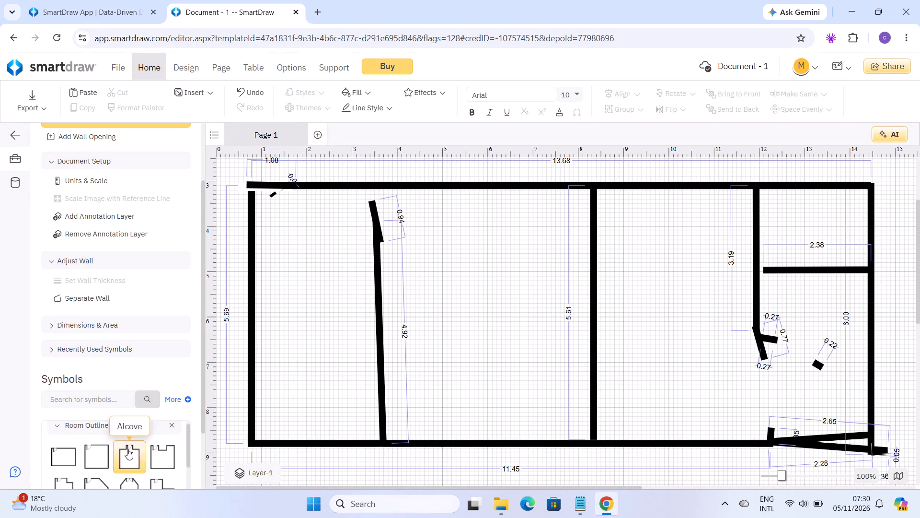
double_click(185, 473)
left_click_drag(185, 473, 189, 478)
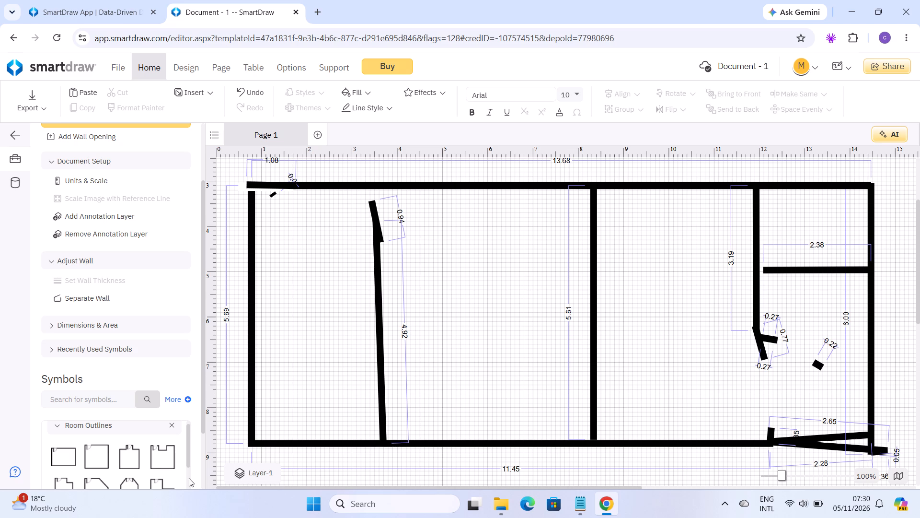
left_click_drag(189, 478, 189, 479)
triple_click(189, 479)
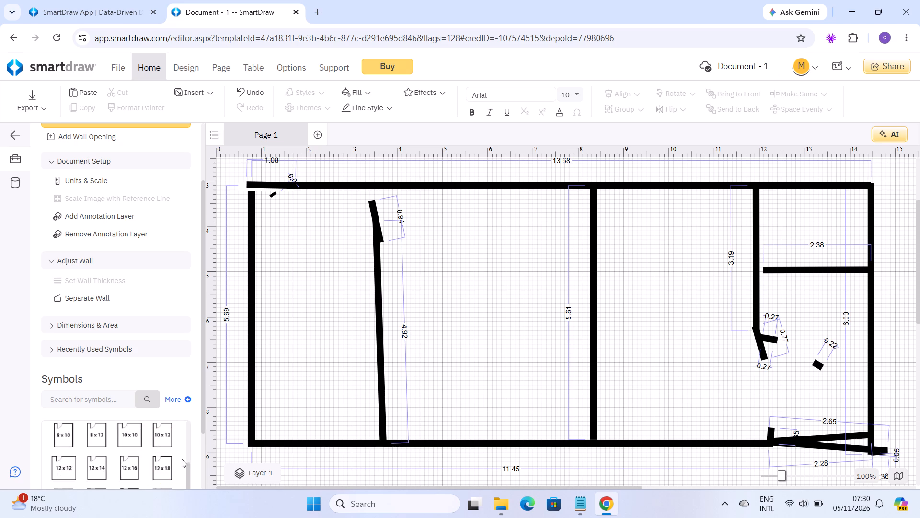
triple_click(187, 440)
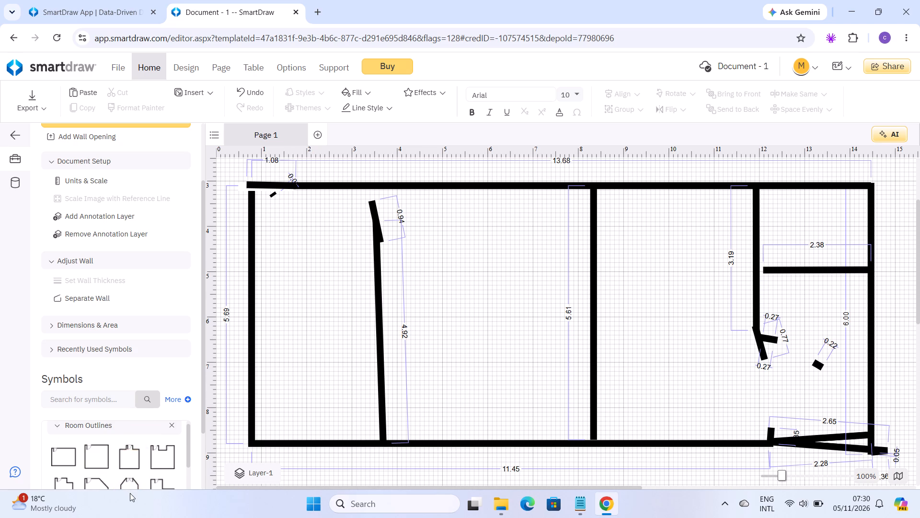
Remove the Room Outlines group from the symbol library list.
left_click(116, 428)
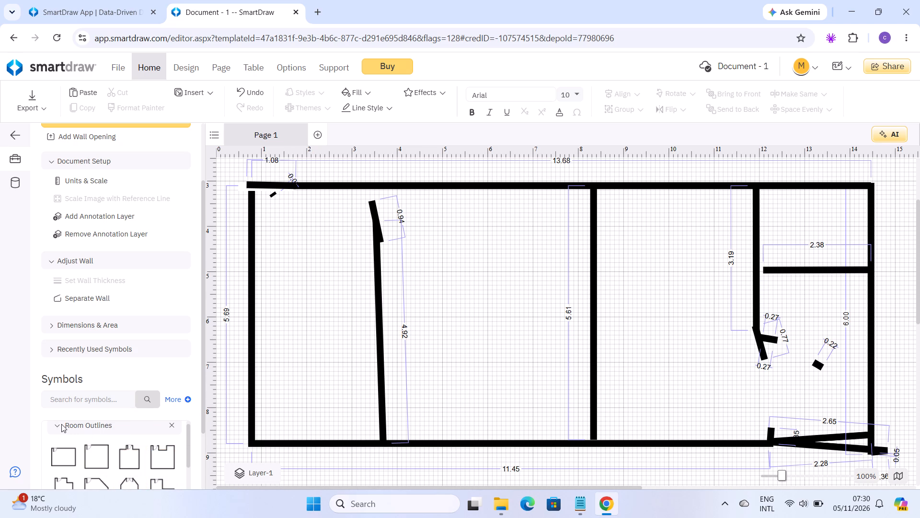
left_click(61, 424)
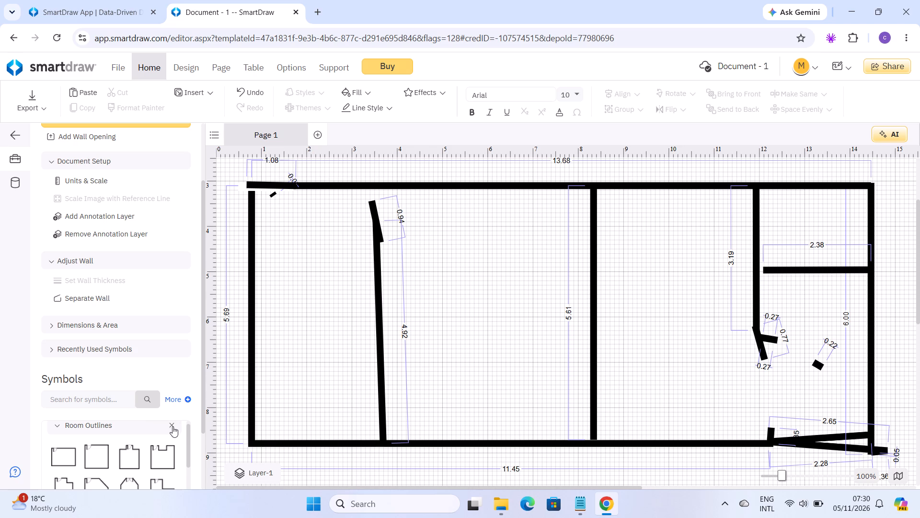
left_click(172, 426)
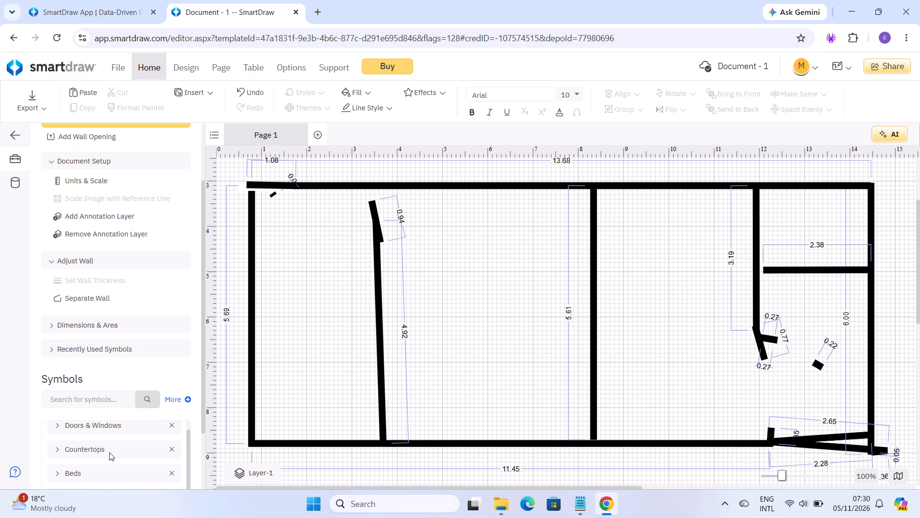
Expand the Countertops symbol group and look through its shapes.
left_click(100, 450)
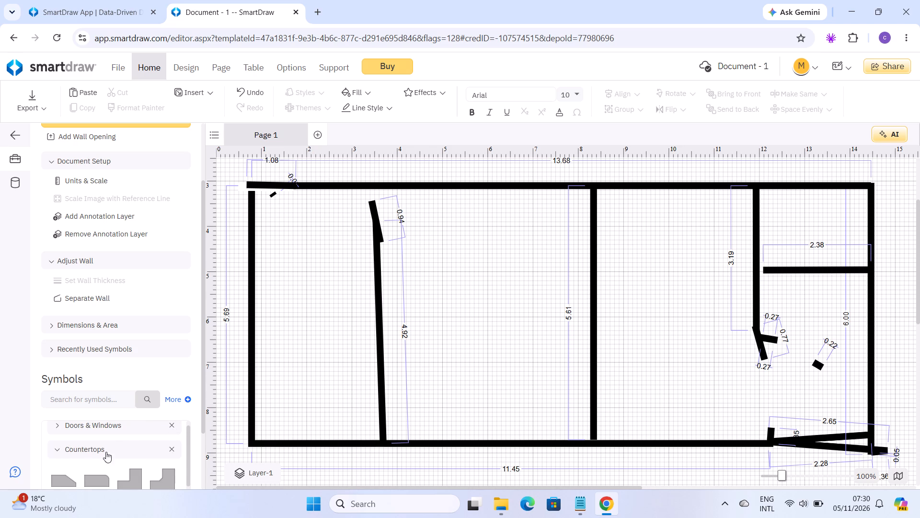
triple_click(188, 484)
triple_click(188, 484)
triple_click(188, 484)
key("Down")
key("Down")
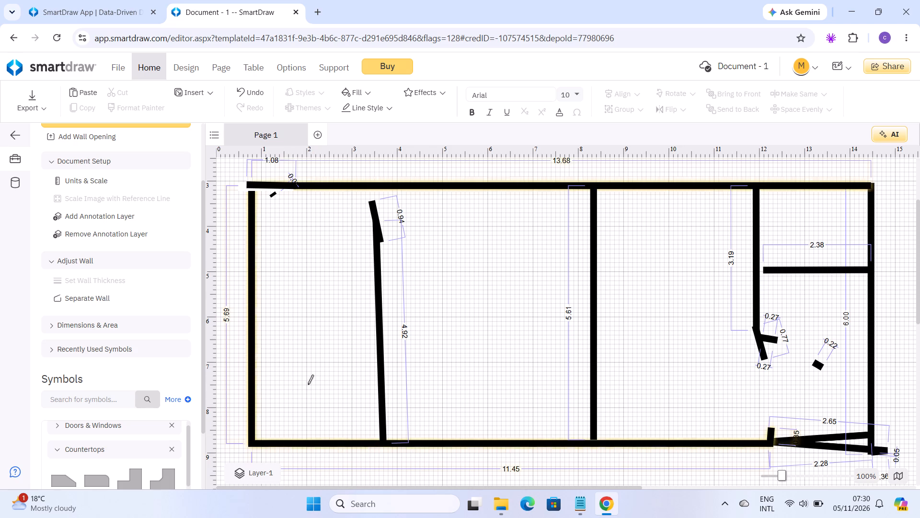
Enclose a small space beside the 4.92 wall with a wall about 1.89 long, turning up about 1.48 to the top wall.
left_click(390, 248)
left_click_drag(390, 248, 407, 249)
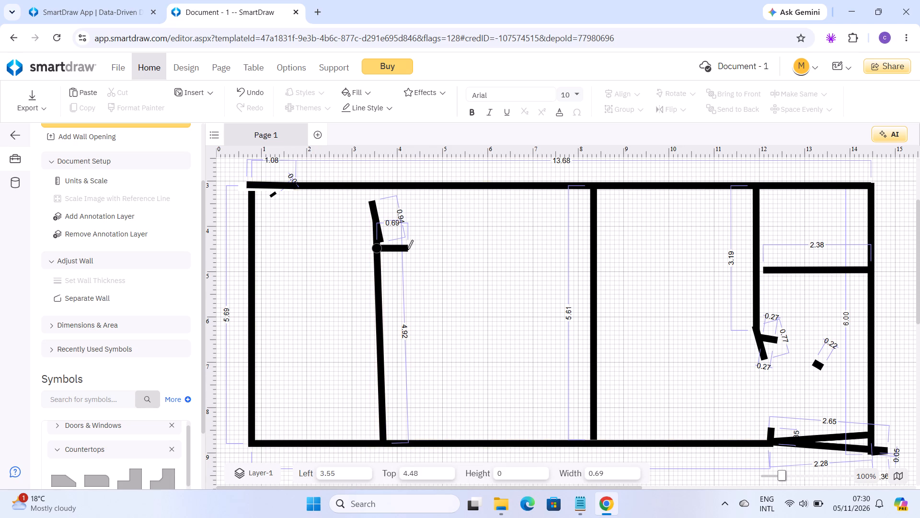
left_click_drag(407, 249, 441, 245)
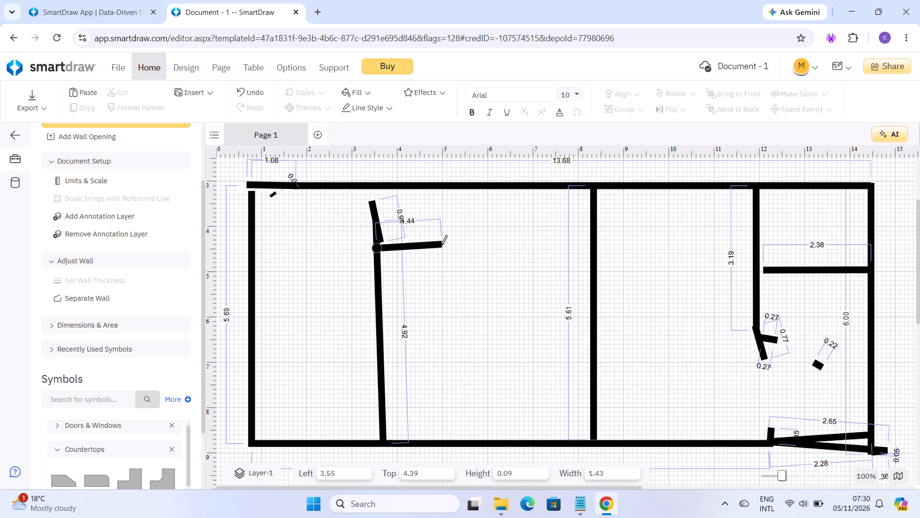
left_click_drag(441, 245, 462, 253)
left_click_drag(462, 253, 455, 227)
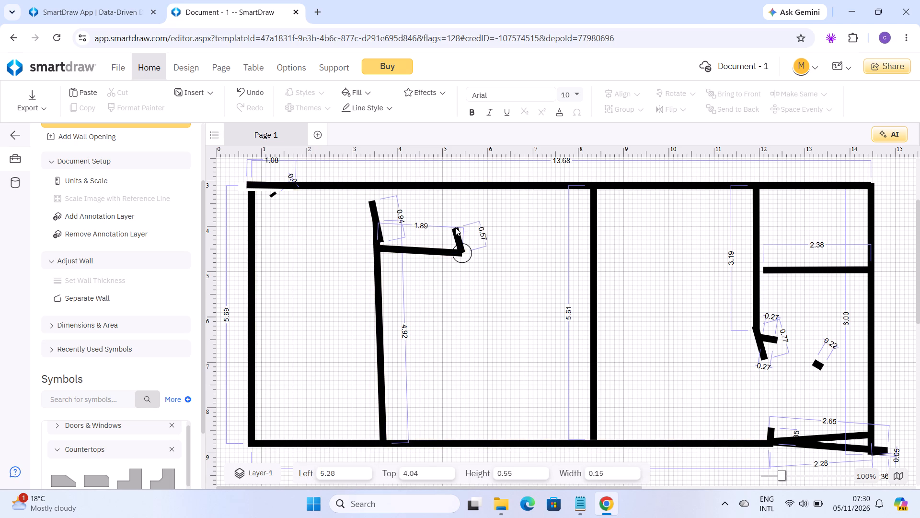
left_click_drag(455, 227, 463, 198)
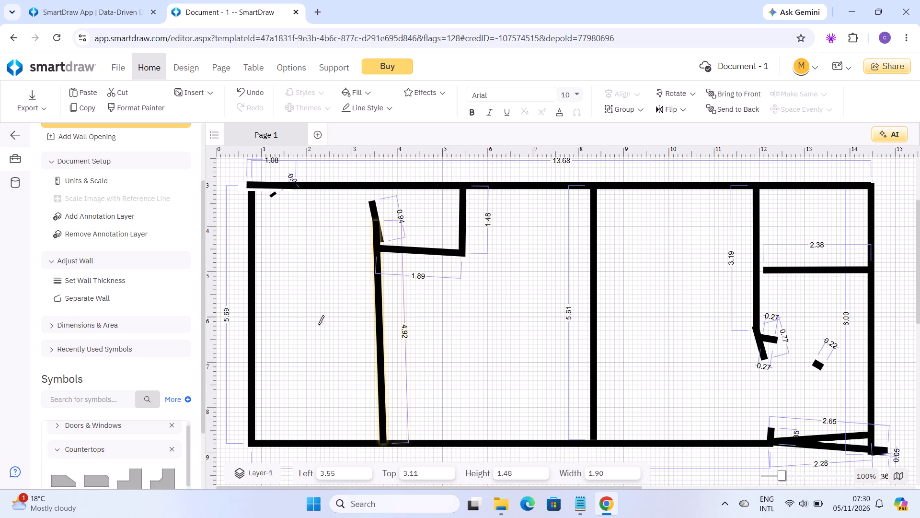
Draw a horizontal interior wall about 2.84 long from the left outer wall to the slanted 4.92 wall.
left_click_drag(257, 354, 260, 348)
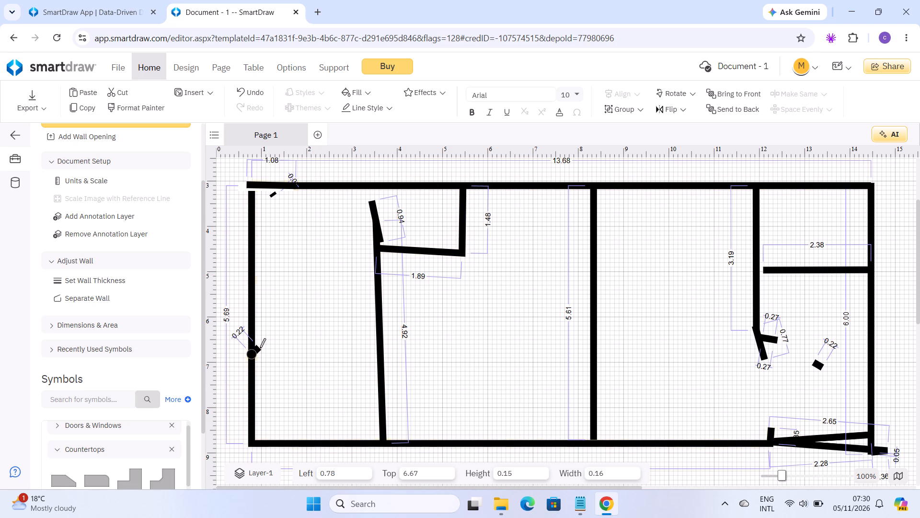
left_click_drag(260, 348, 371, 354)
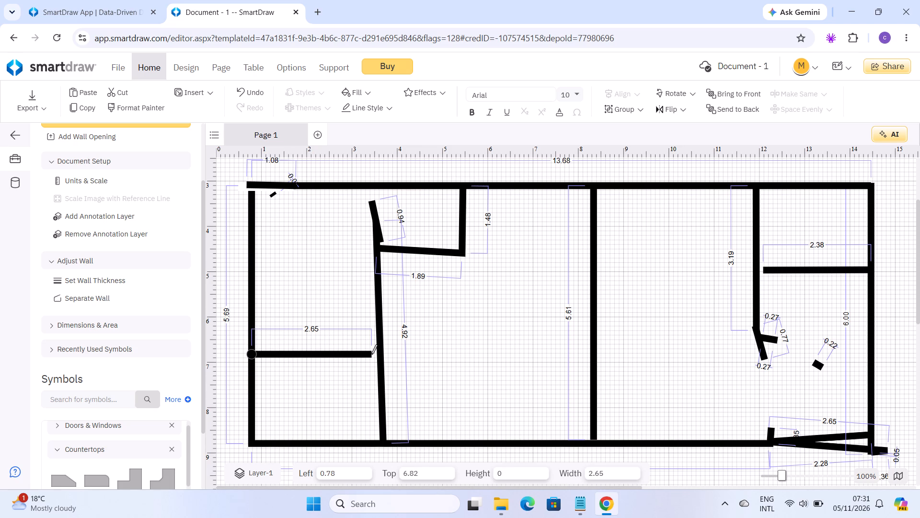
left_click_drag(371, 354, 379, 354)
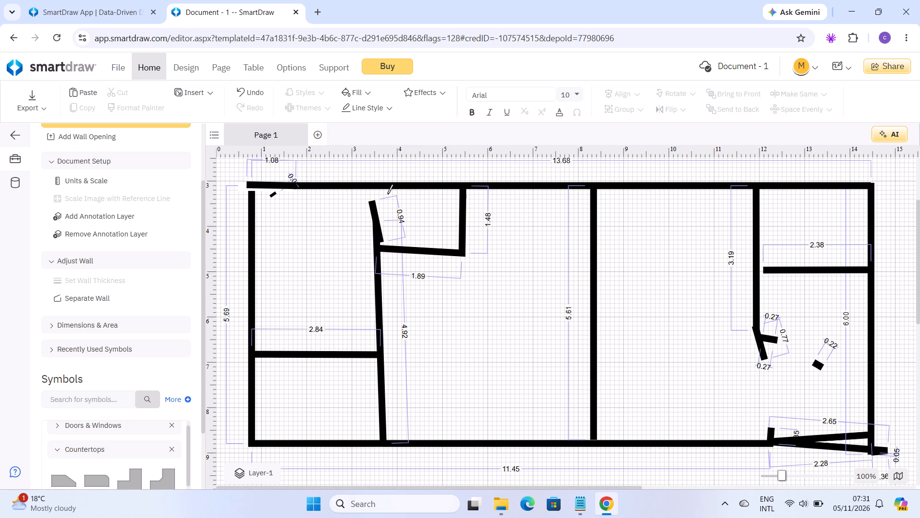
Draw a wall about 1.39 long from the top wall down to the left end of the 1.89 wall.
left_click_drag(378, 189, 379, 226)
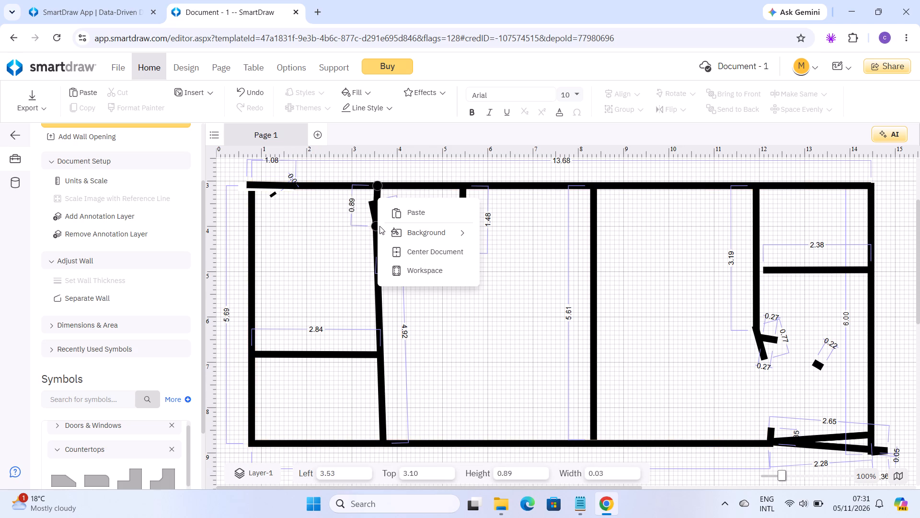
left_click_drag(379, 226, 384, 237)
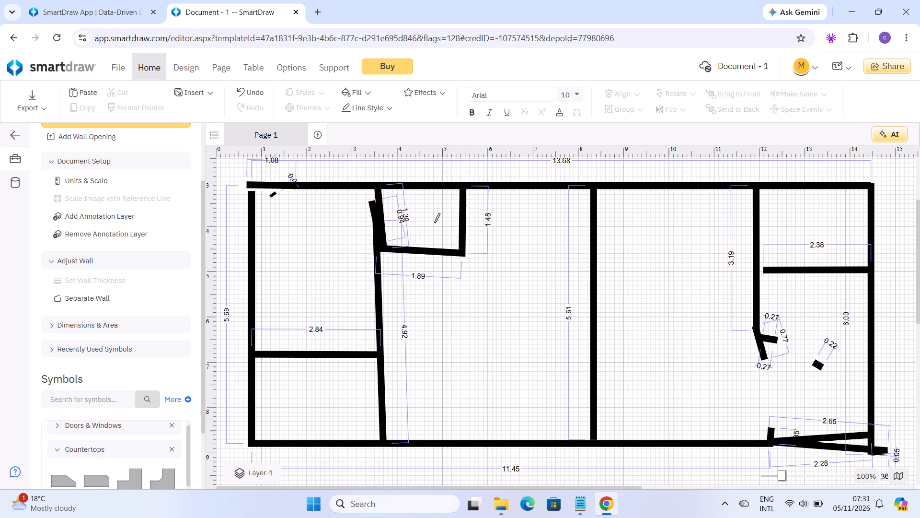
left_click(477, 225)
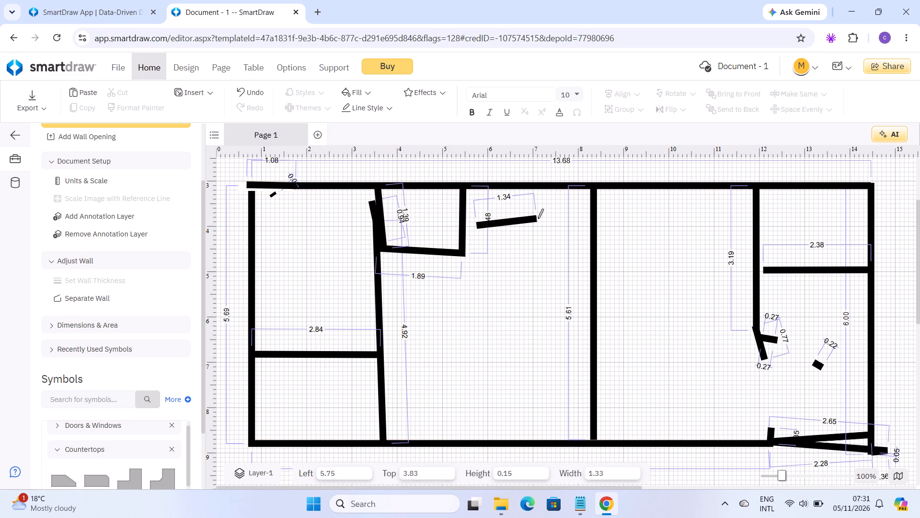
left_click(479, 225)
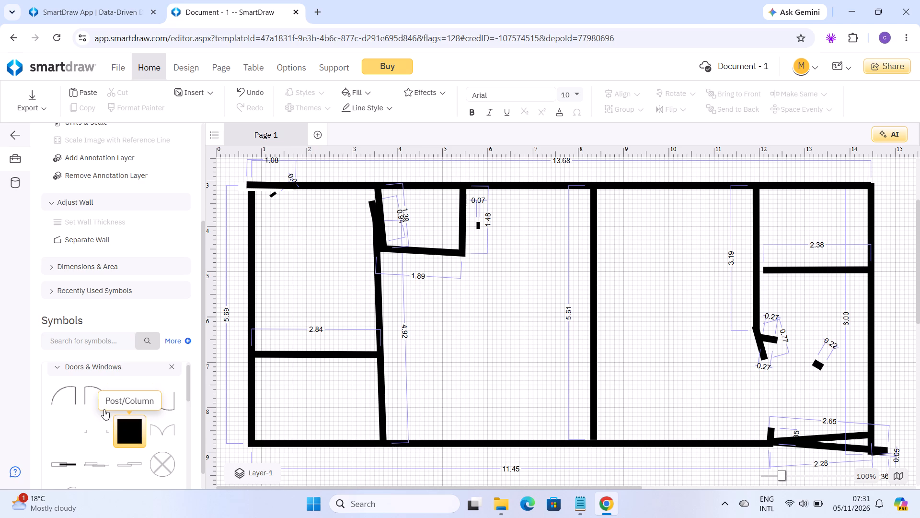
Place a Door (28") symbol in the left end of the 2.38 wall, next to the 3.19 wall.
left_click_drag(116, 393, 159, 363)
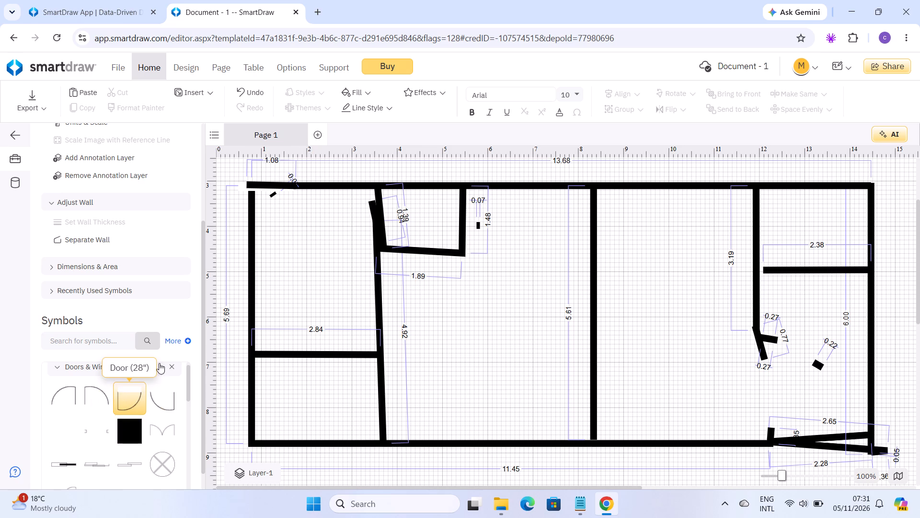
left_click_drag(159, 363, 439, 244)
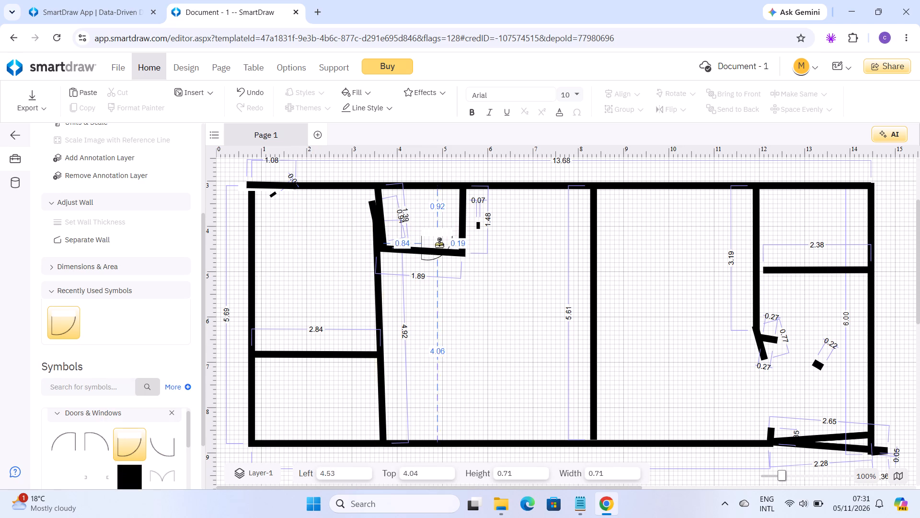
left_click_drag(439, 244, 796, 283)
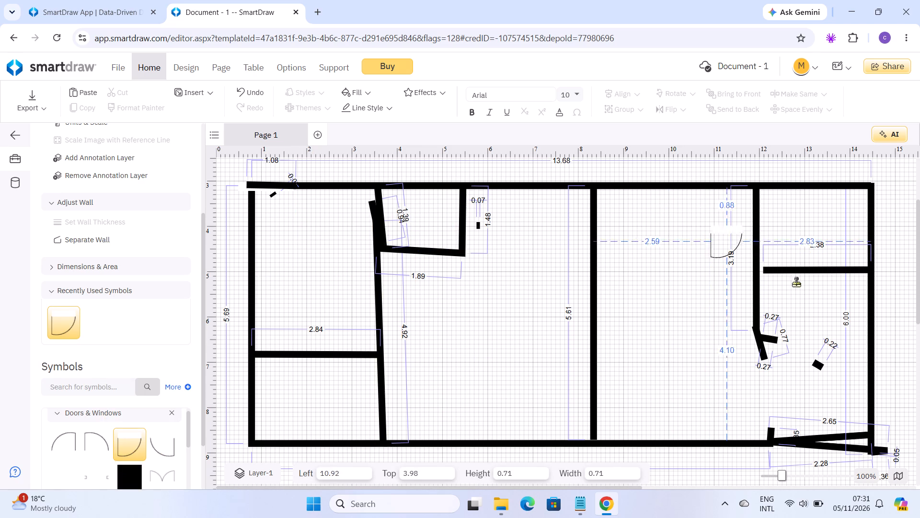
left_click_drag(796, 283, 775, 282)
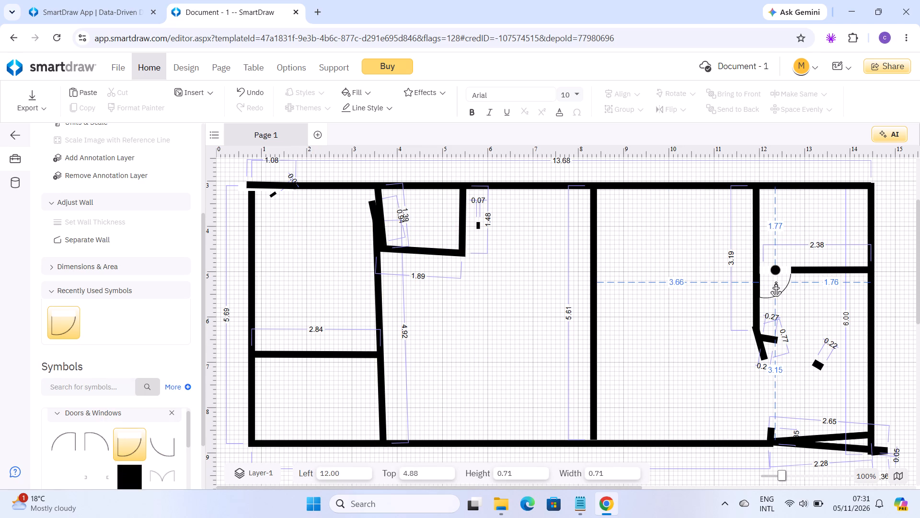
left_click(775, 282)
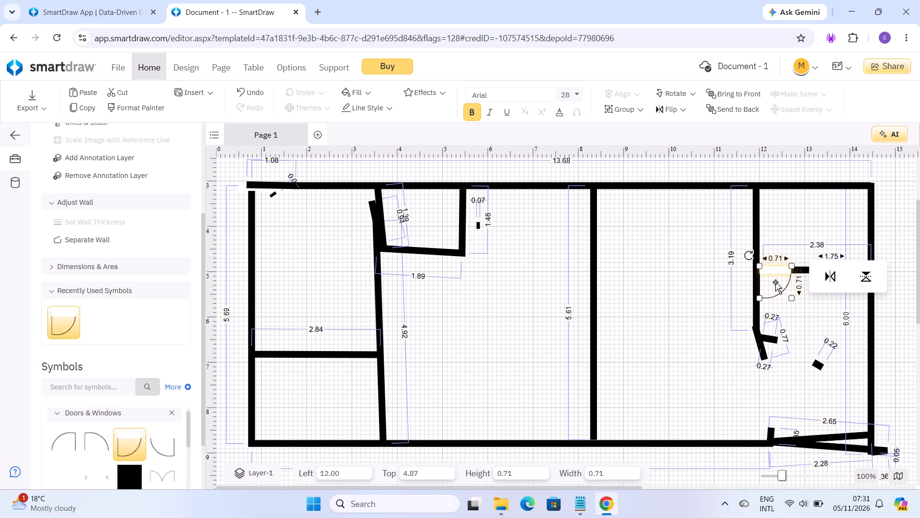
left_click(675, 286)
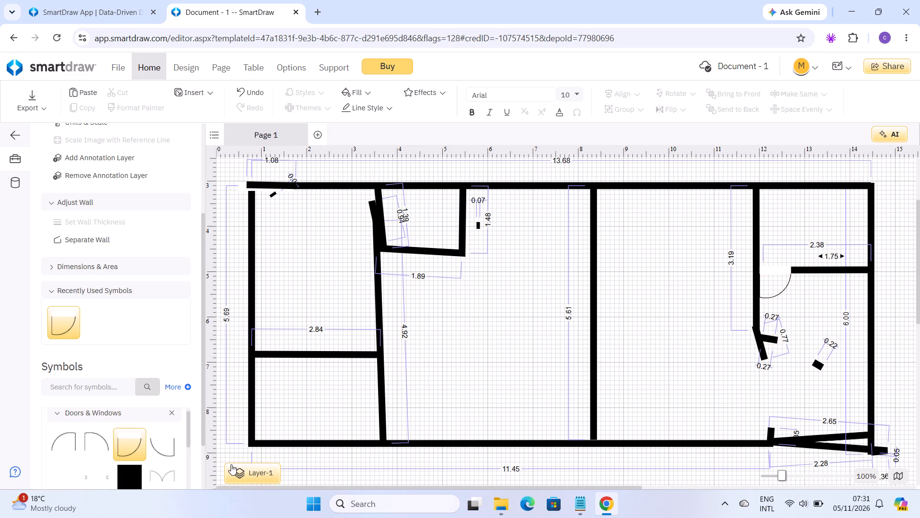
Place a Post/Column symbol, 0.61 by 0.61, over the short wall stubs at the lower end of the 3.19 wall.
left_click_drag(132, 467, 540, 345)
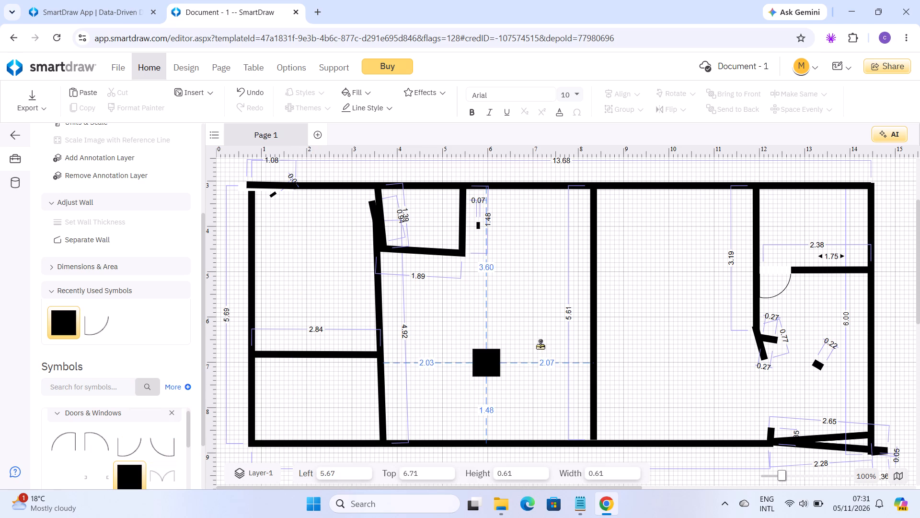
left_click_drag(540, 345, 770, 346)
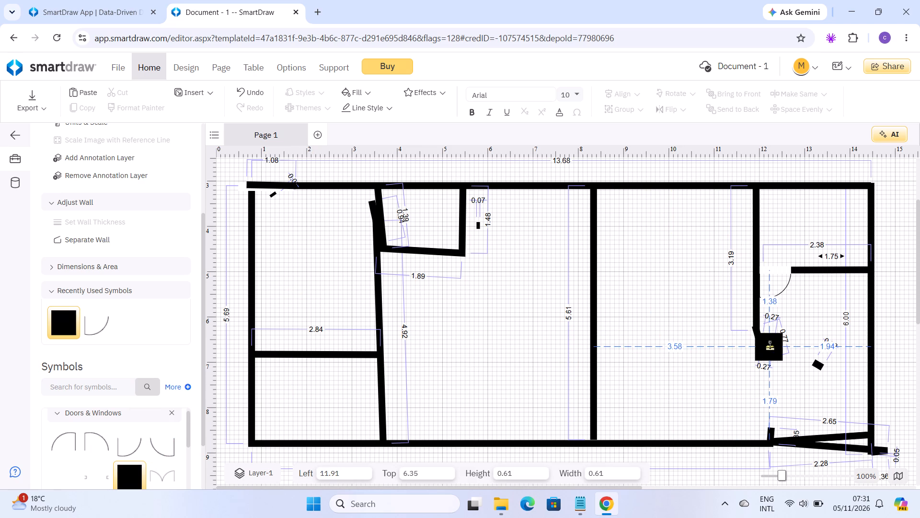
left_click_drag(770, 346, 764, 342)
left_click(764, 342)
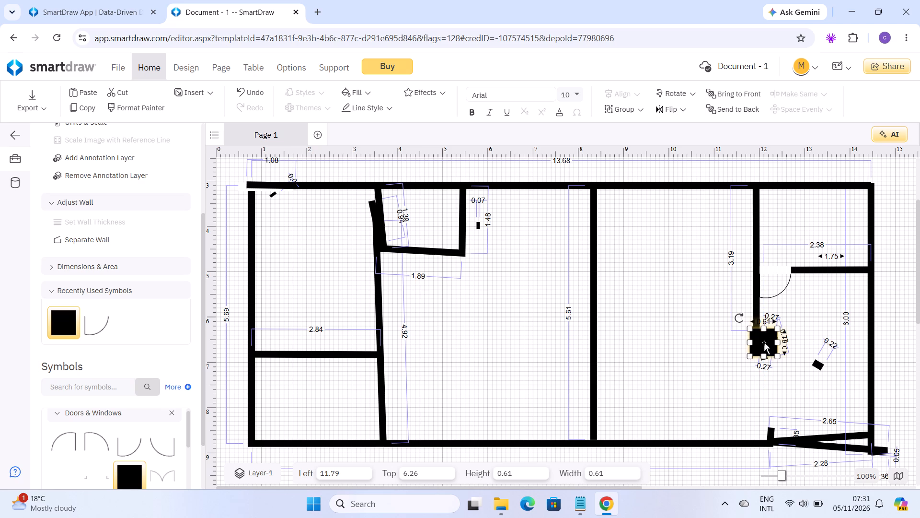
left_click(682, 359)
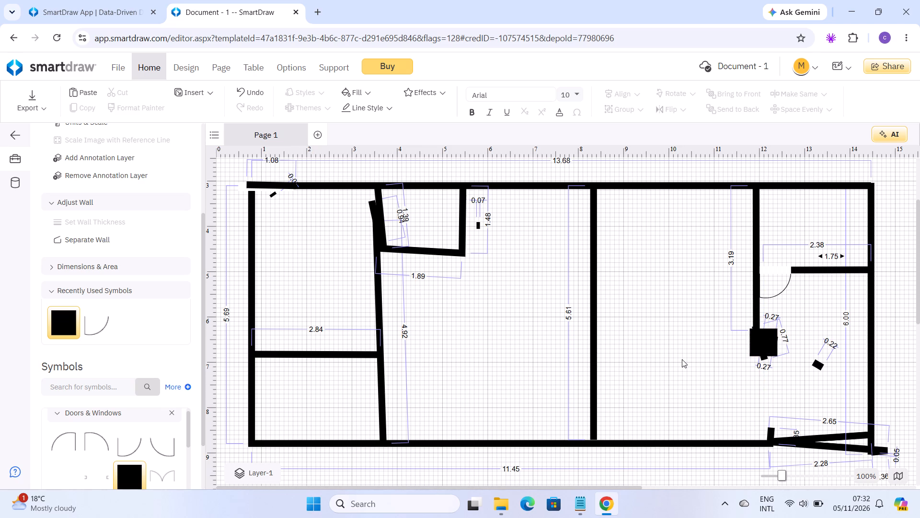
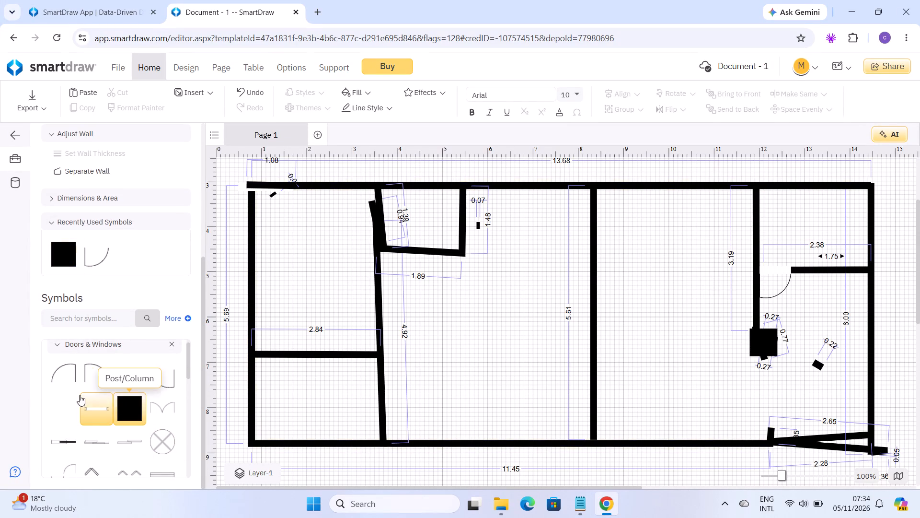
Place a 0.71-wide door symbol in the right end of the 1.89 wall, against the 1.48 wall and swinging into the small room.
left_click_drag(61, 375, 294, 292)
scroll(71, 387, "right", 1)
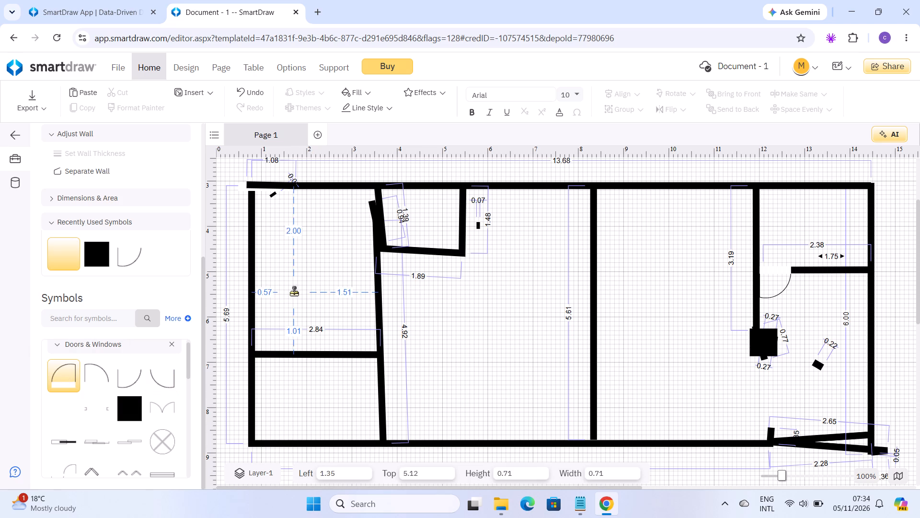
left_click_drag(294, 292, 424, 227)
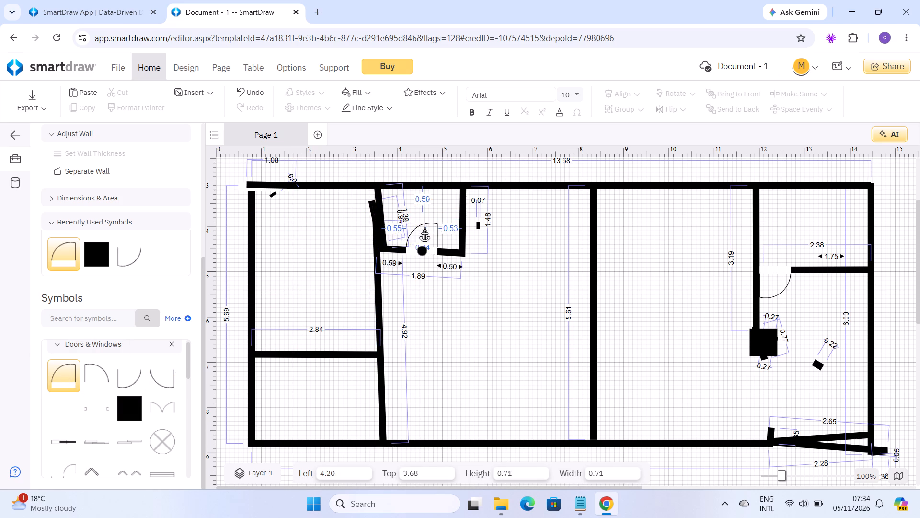
left_click_drag(424, 227, 441, 226)
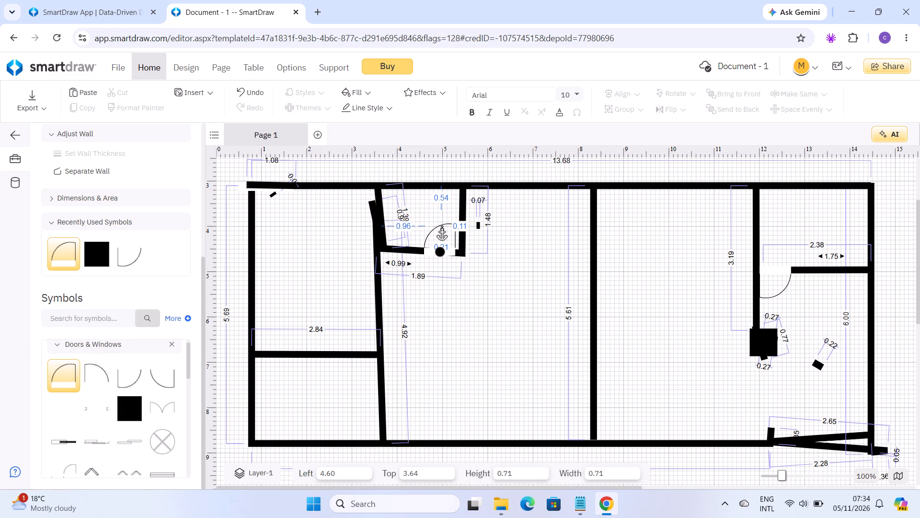
left_click_drag(441, 226, 358, 325)
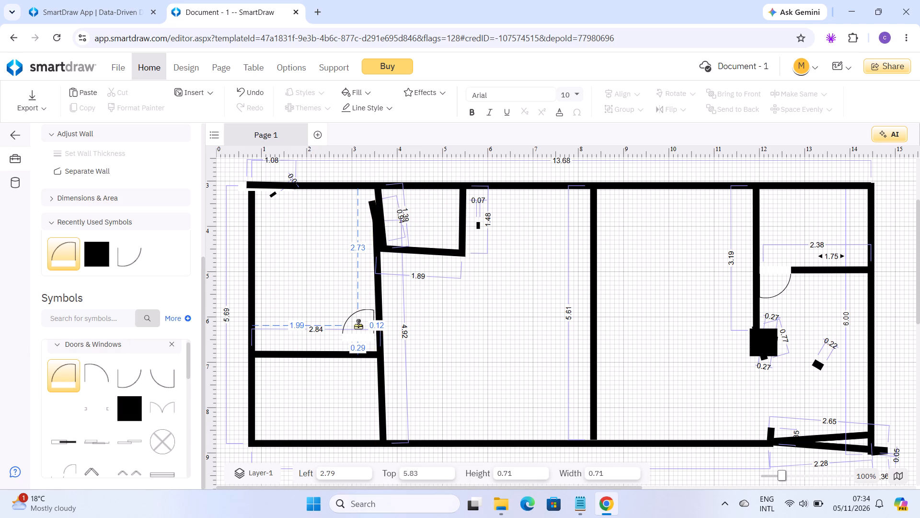
left_click_drag(358, 325, 389, 212)
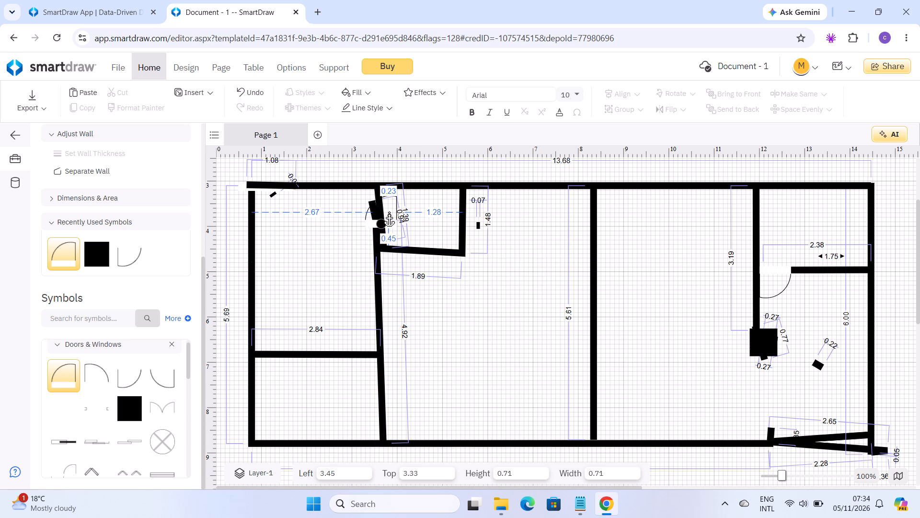
left_click_drag(389, 212, 407, 236)
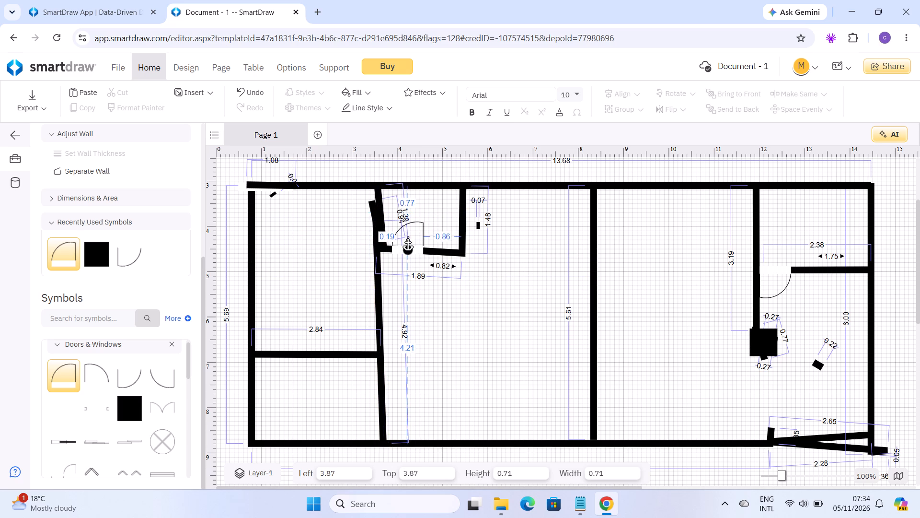
left_click_drag(407, 236, 403, 242)
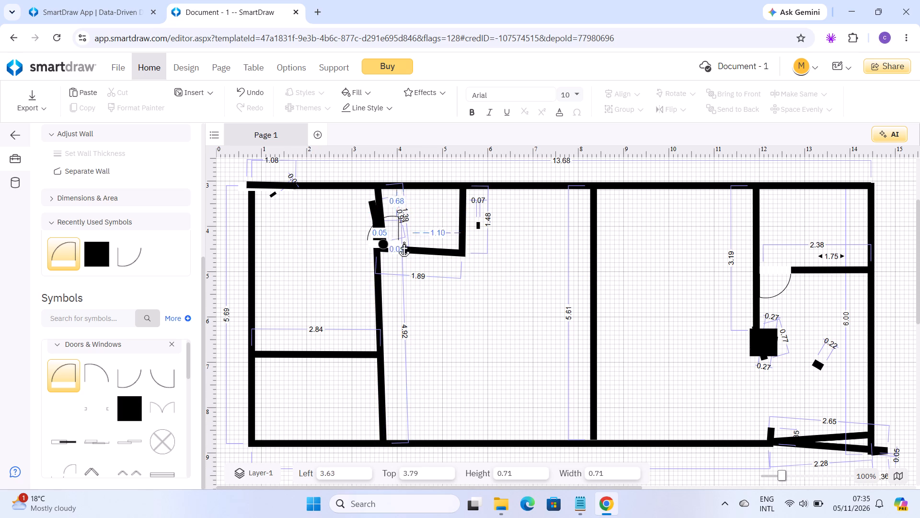
left_click_drag(403, 242, 397, 235)
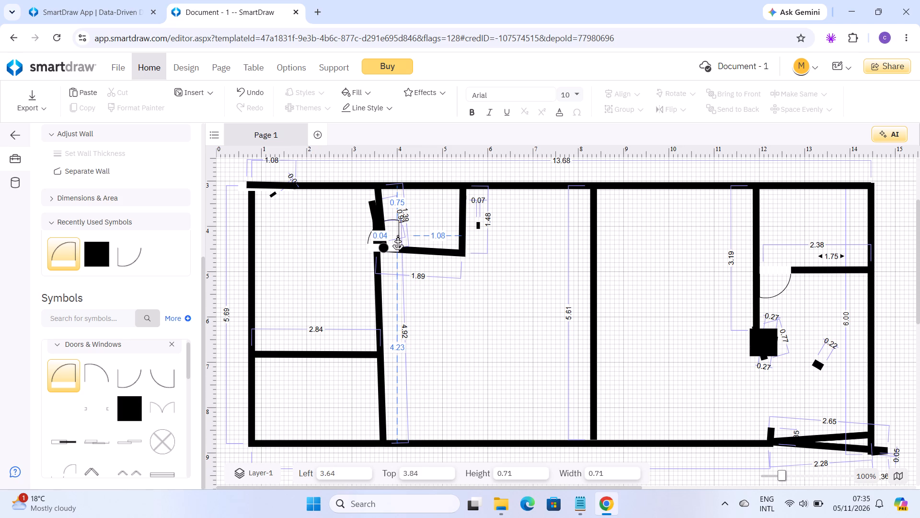
left_click_drag(397, 235, 433, 243)
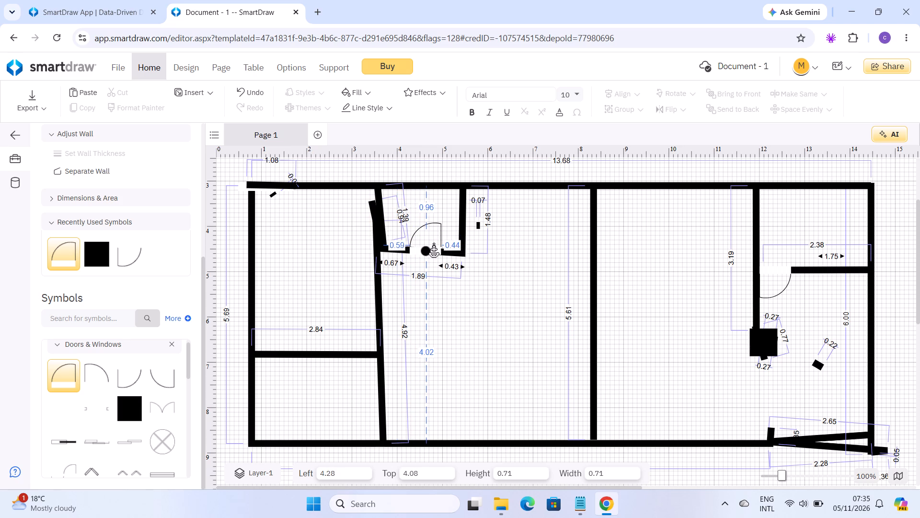
left_click_drag(433, 243, 443, 241)
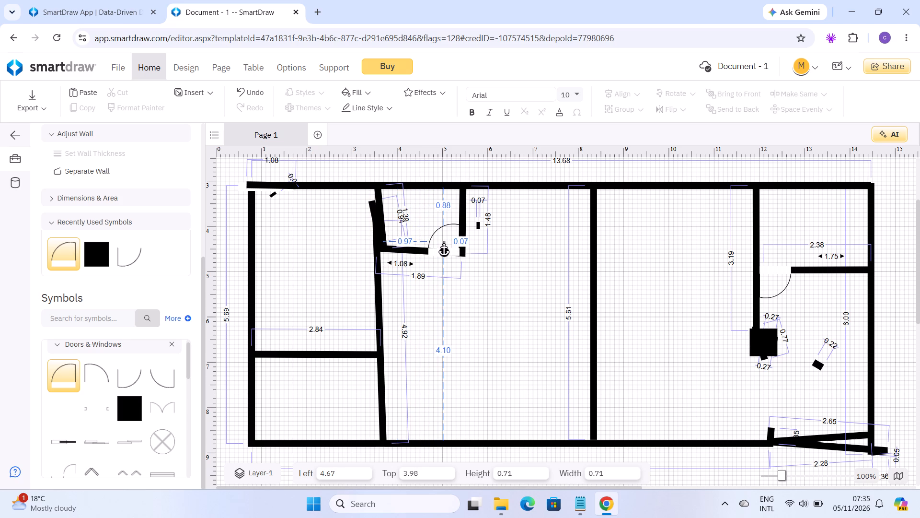
left_click_drag(443, 241, 446, 240)
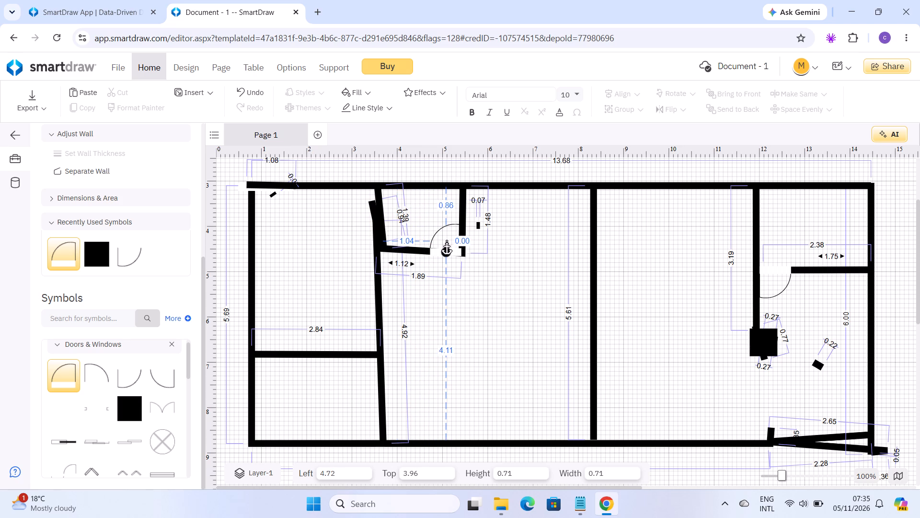
left_click_drag(446, 240, 439, 235)
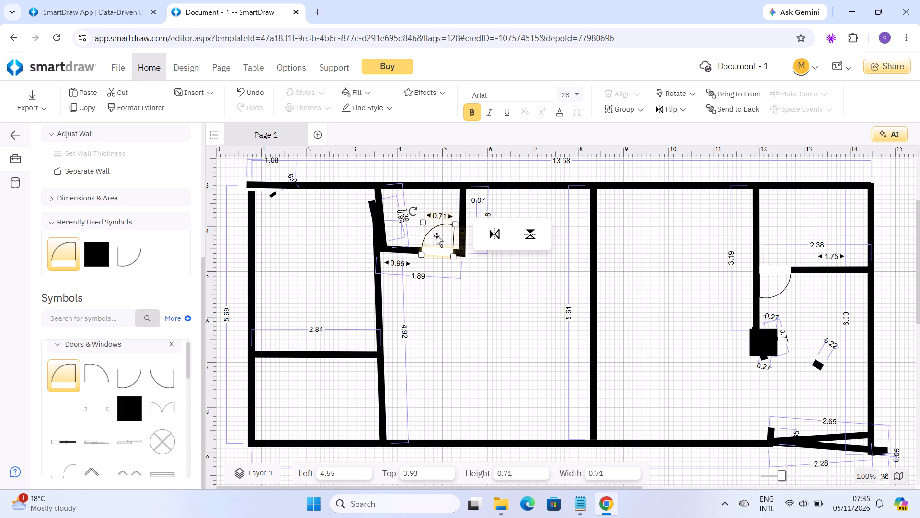
left_click_drag(455, 229, 460, 228)
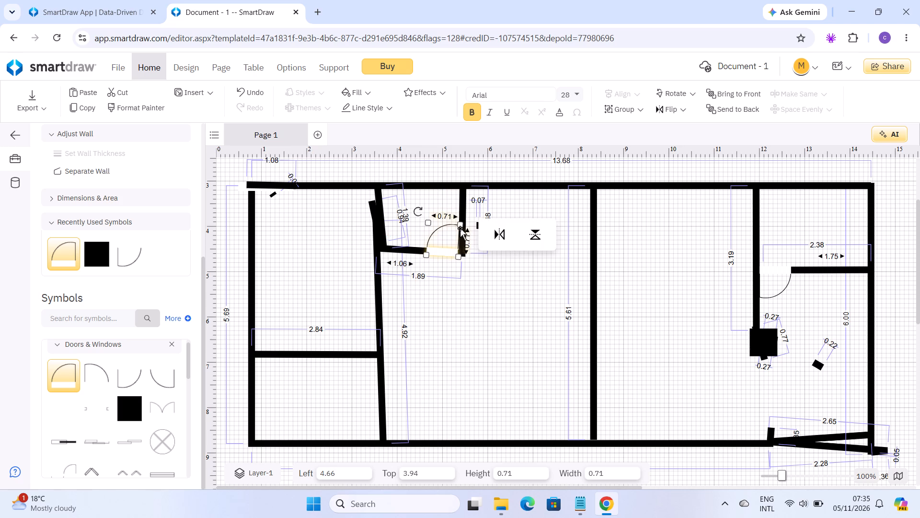
left_click(460, 228)
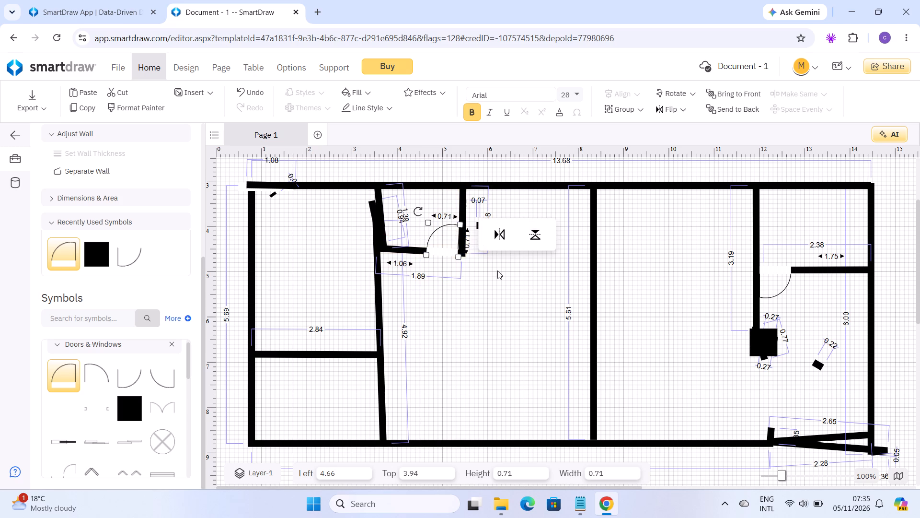
left_click(497, 271)
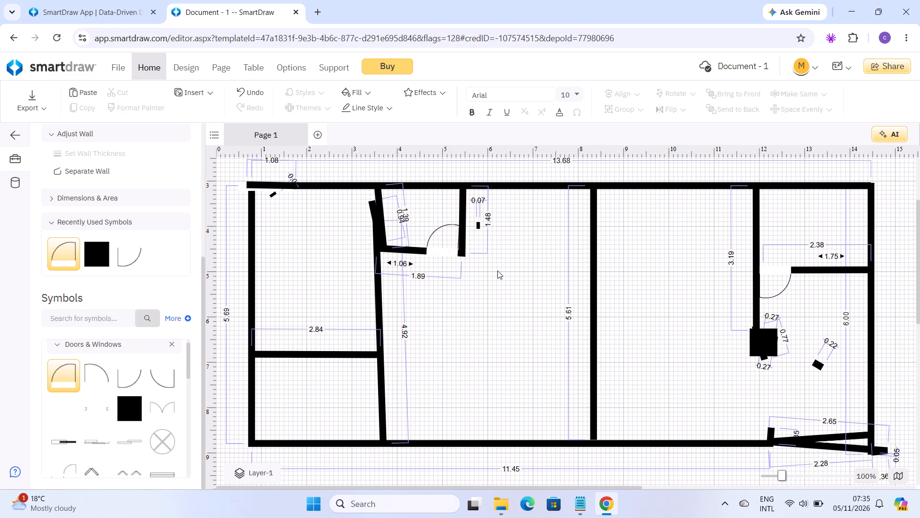
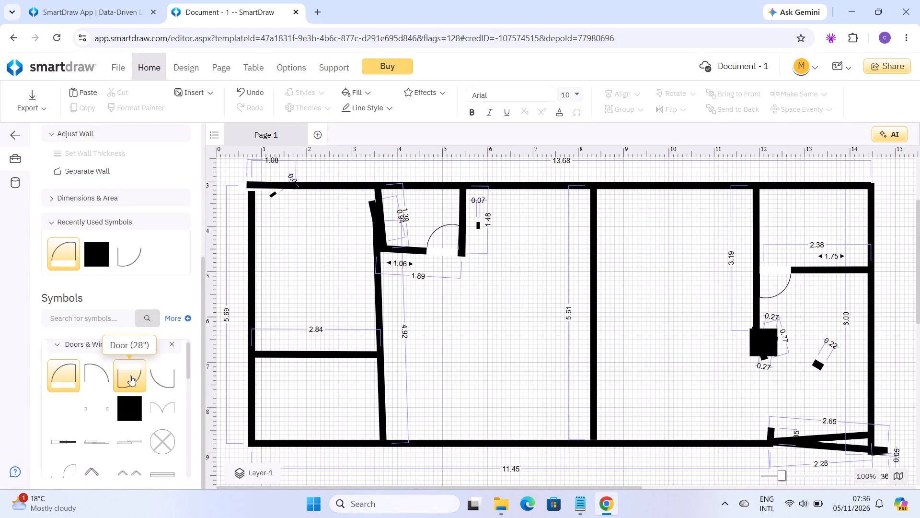
Place a 0.71-wide door symbol near the right end of the 2.84 wall, swinging down into the lower-left room.
left_click_drag(130, 376, 299, 328)
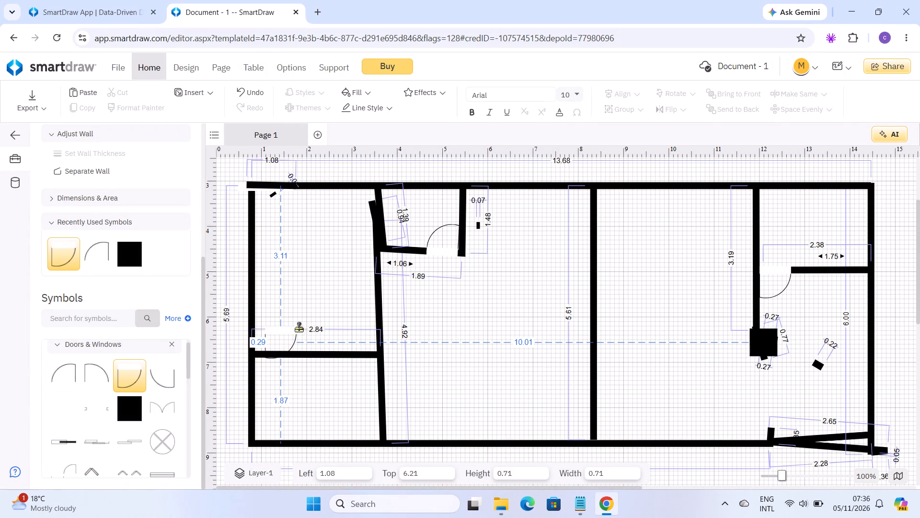
left_click_drag(299, 328, 362, 283)
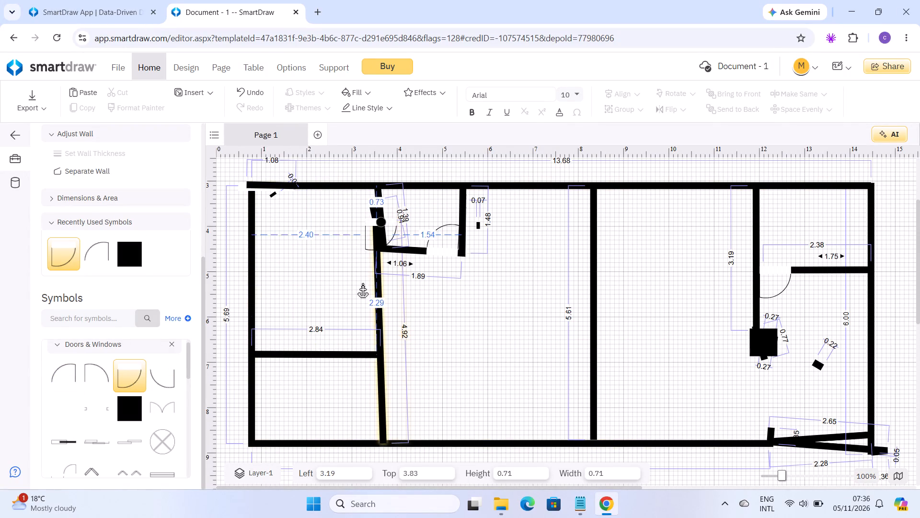
left_click_drag(362, 283, 357, 357)
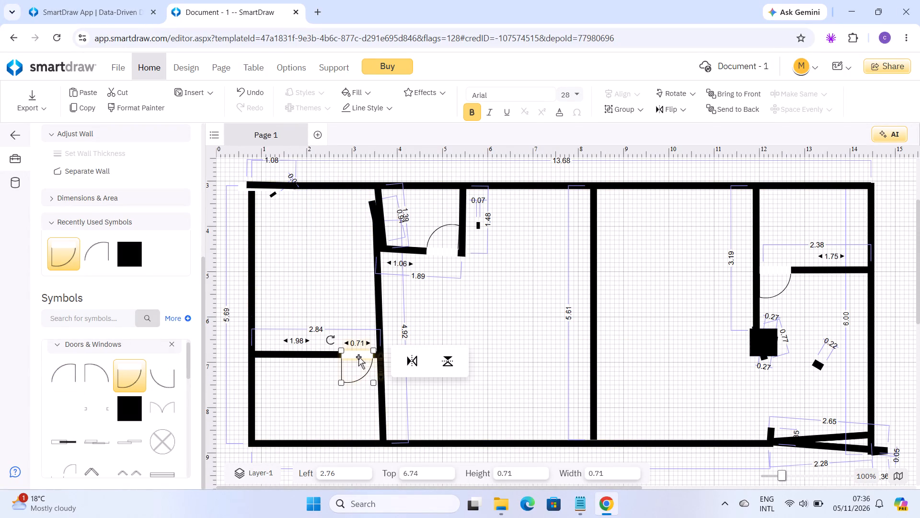
left_click(358, 357)
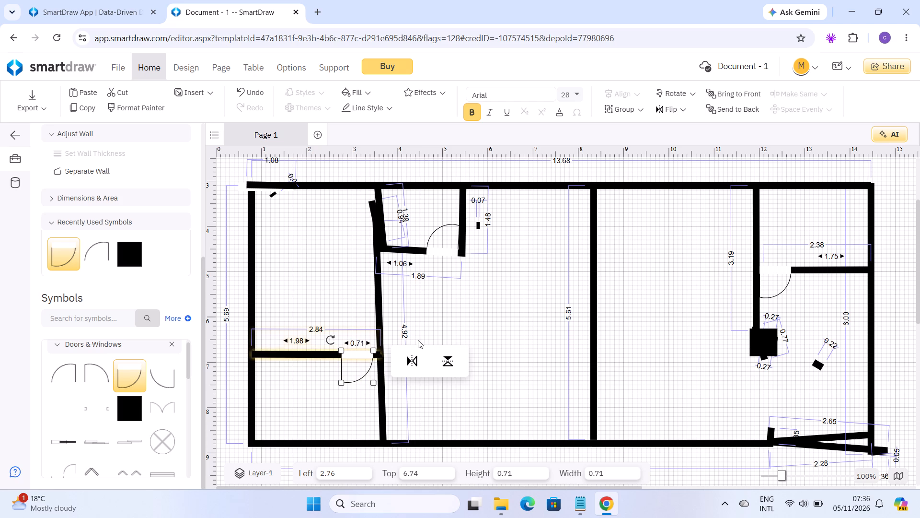
left_click(421, 340)
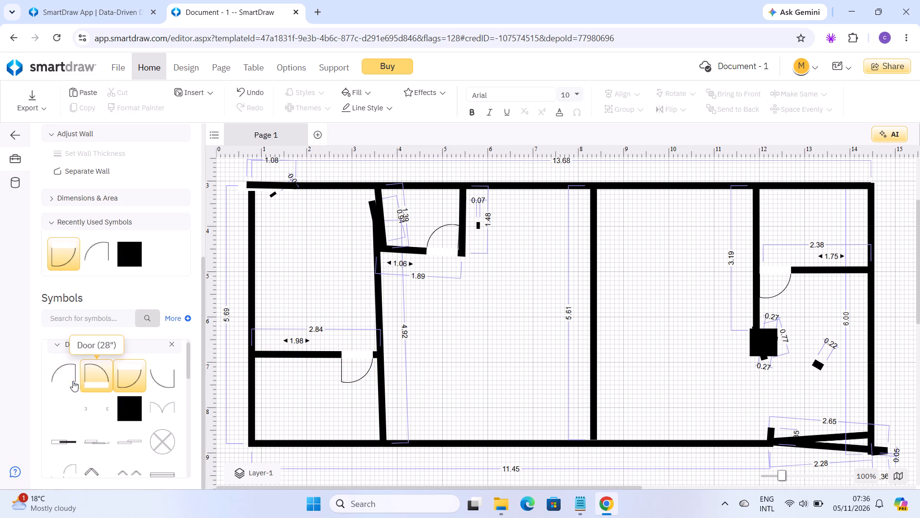
Place a 0.71-wide door symbol in the bottom outer wall, about 9.81 from its left end, swinging into the room.
left_click_drag(71, 379, 226, 341)
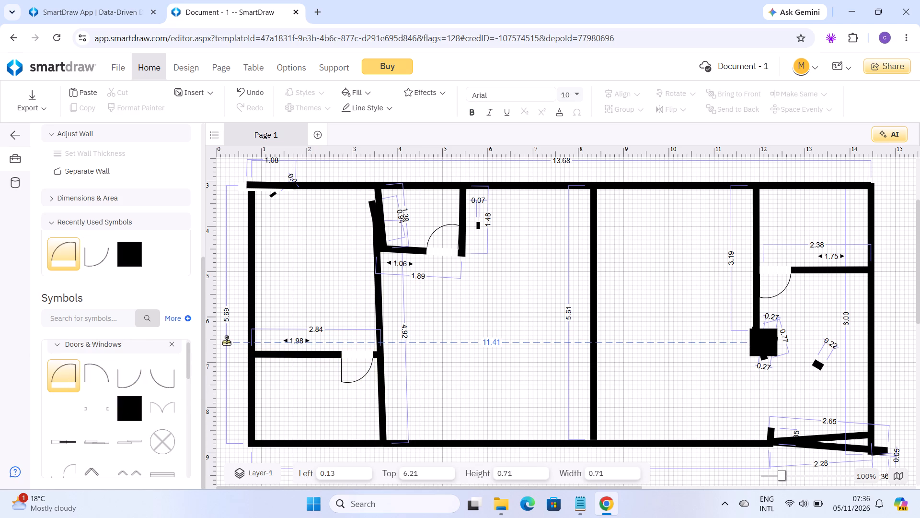
left_click_drag(226, 341, 540, 362)
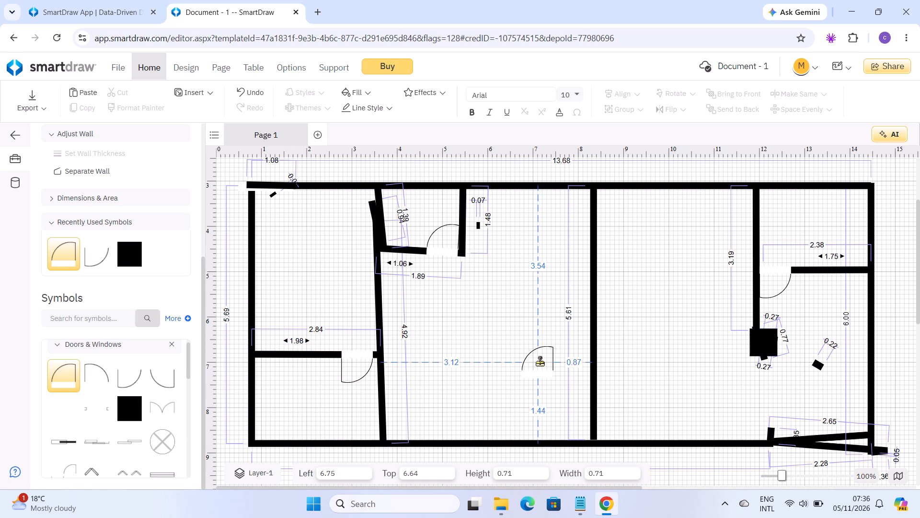
left_click_drag(540, 362, 726, 405)
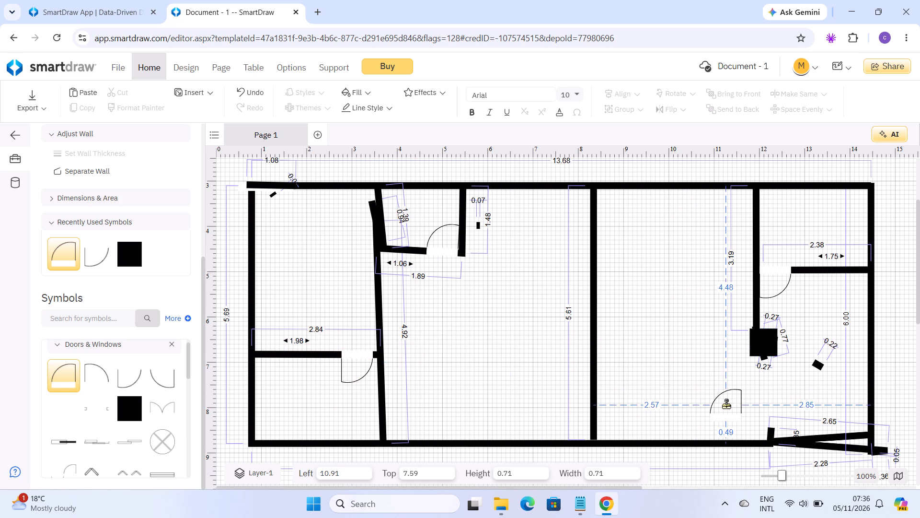
left_click_drag(726, 405, 736, 419)
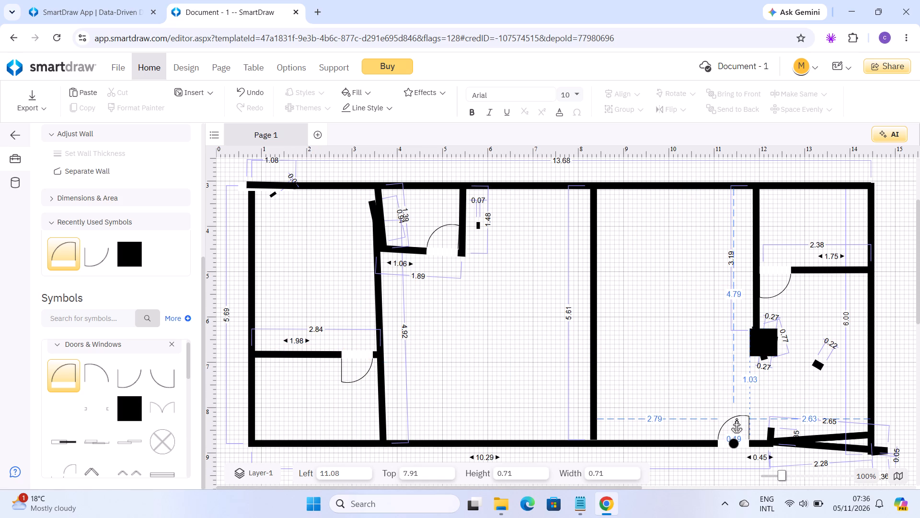
left_click_drag(736, 419, 725, 423)
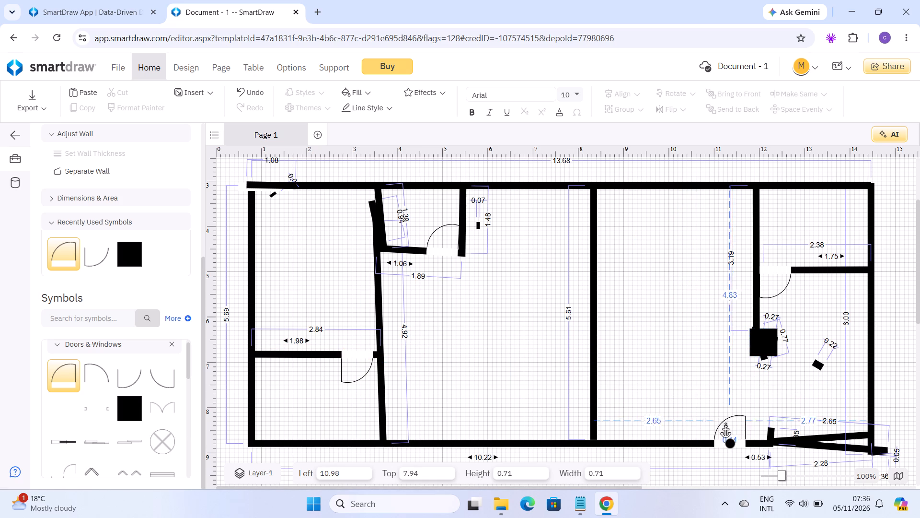
left_click_drag(725, 423, 713, 423)
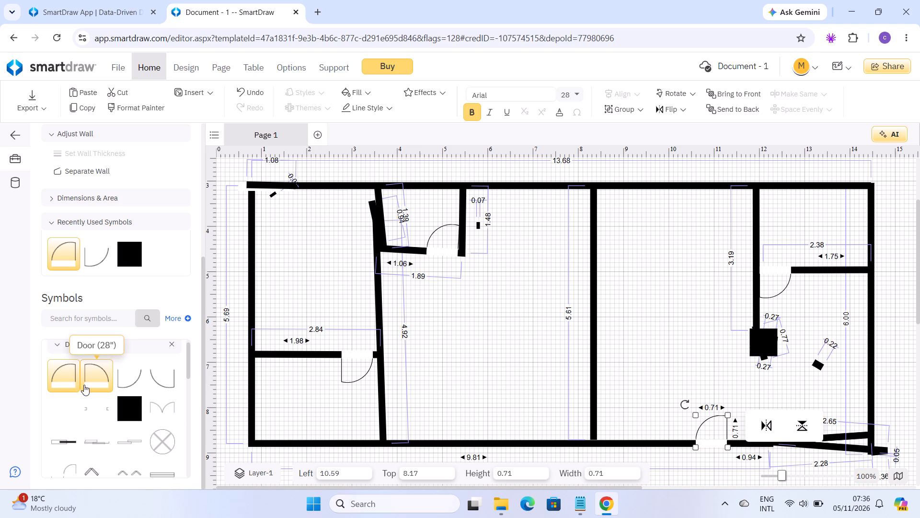
Place a mirrored 0.71-wide door symbol directly right of the bottom outer wall's door, making an inward-swinging double door.
left_click_drag(88, 385, 441, 373)
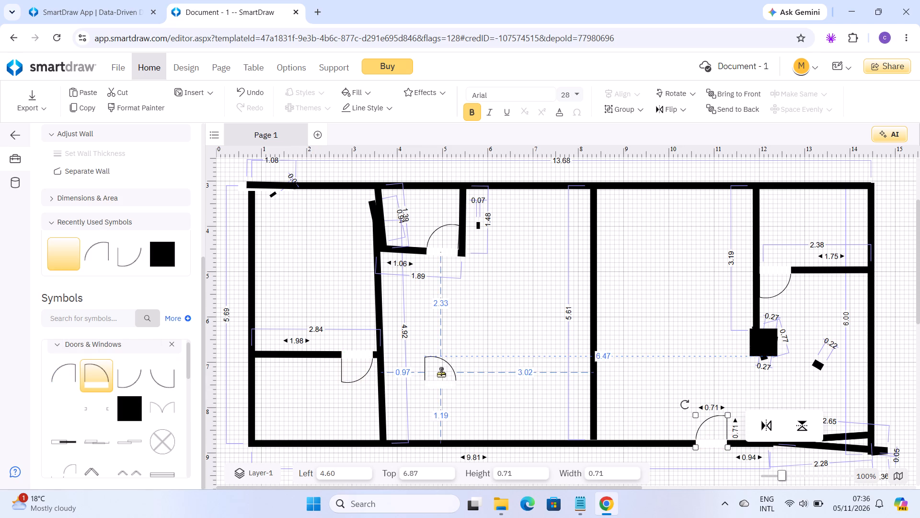
left_click_drag(441, 373, 746, 435)
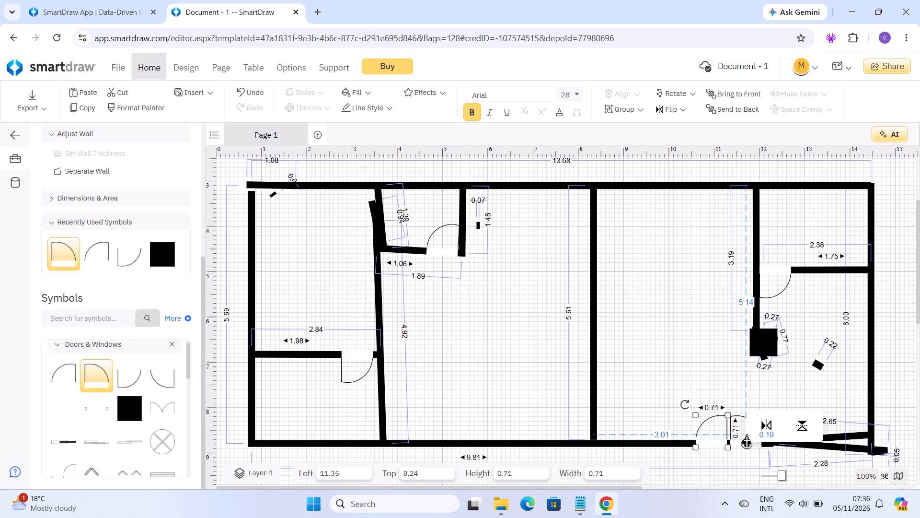
left_click_drag(746, 435, 743, 436)
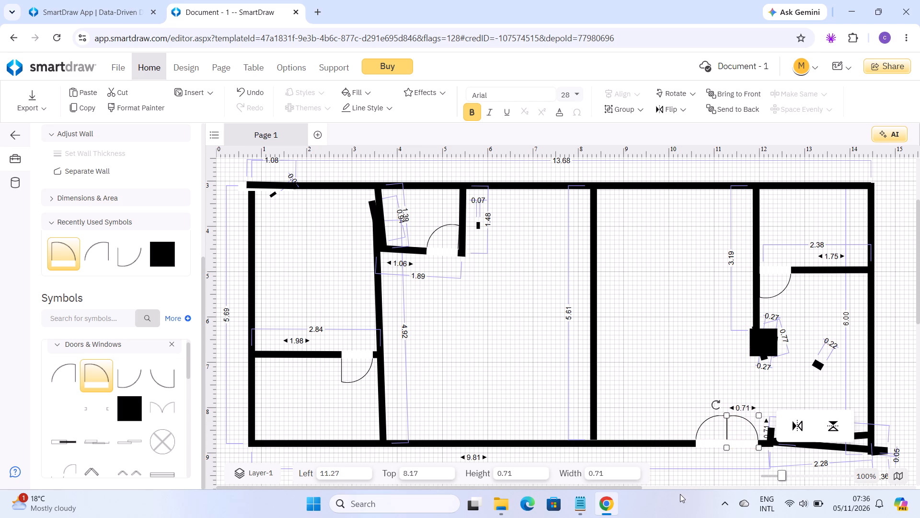
left_click(626, 395)
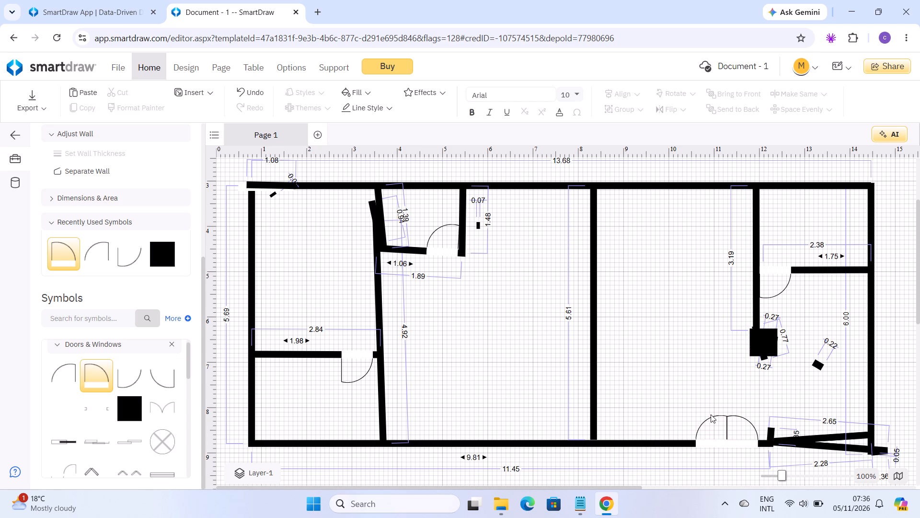
left_click(739, 417)
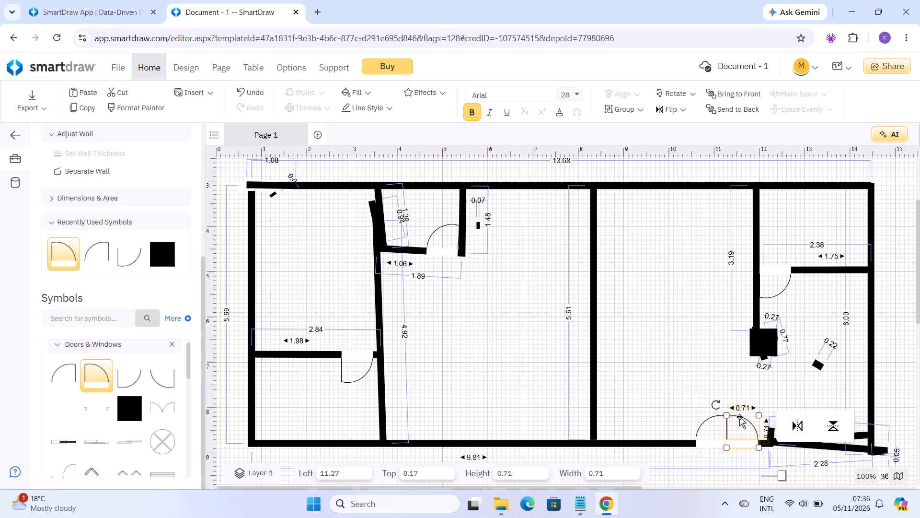
left_click(693, 391)
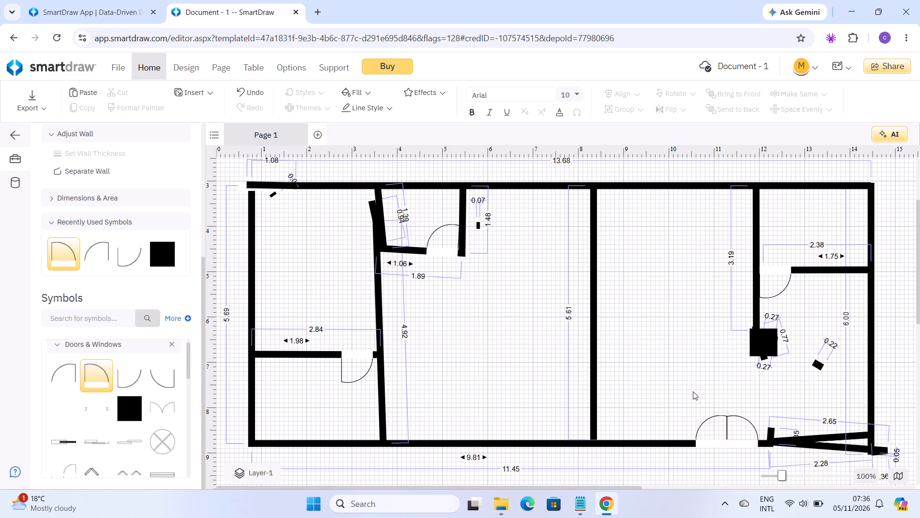
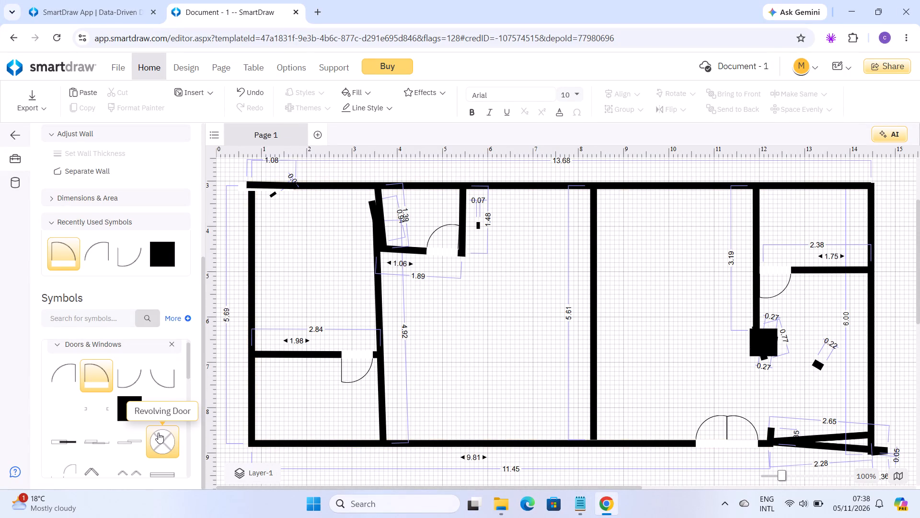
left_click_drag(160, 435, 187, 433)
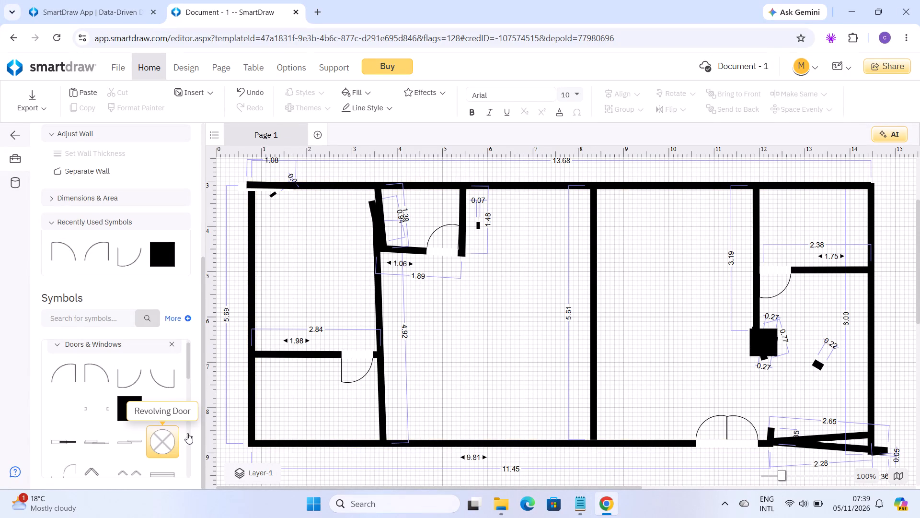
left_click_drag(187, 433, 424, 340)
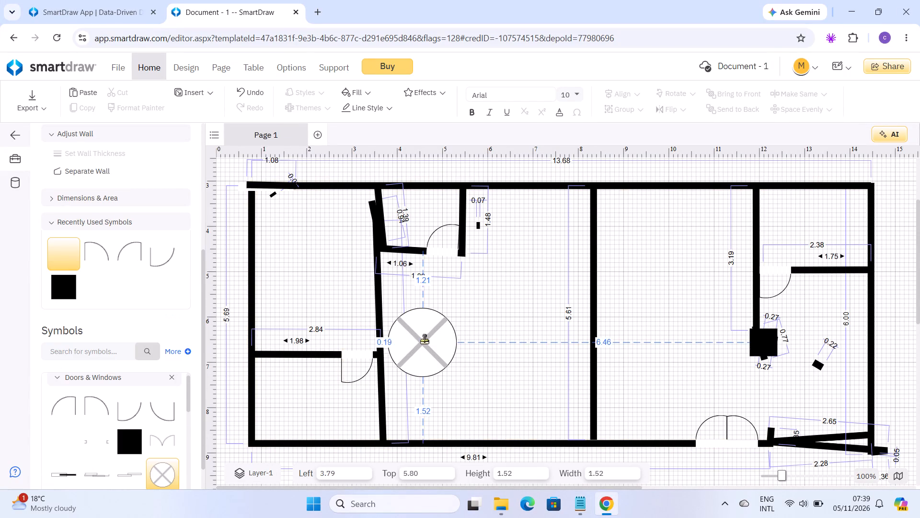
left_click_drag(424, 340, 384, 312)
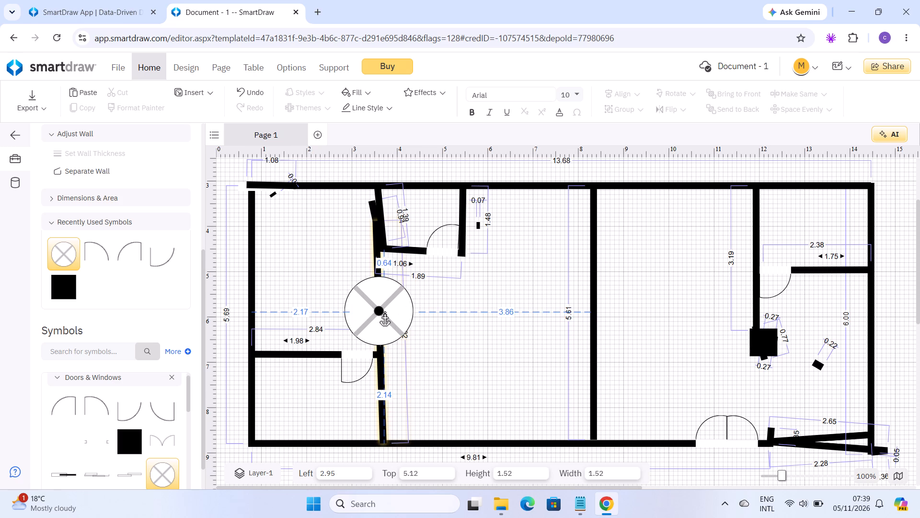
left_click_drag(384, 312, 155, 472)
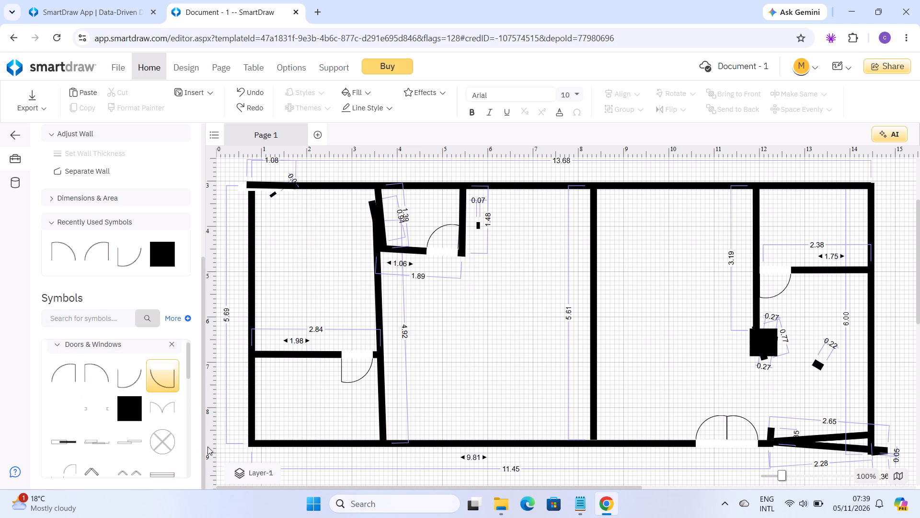
Place a 1.42-wide Swinging Door (48") symbol in the bottom outer wall of the middle room, about 4.33 from the wall's left end.
triple_click(190, 412)
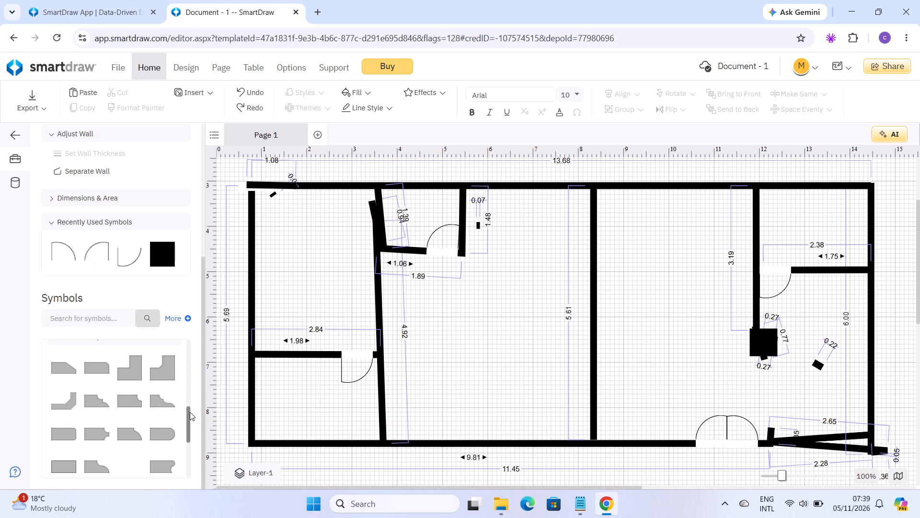
left_click(186, 395)
left_click(186, 395)
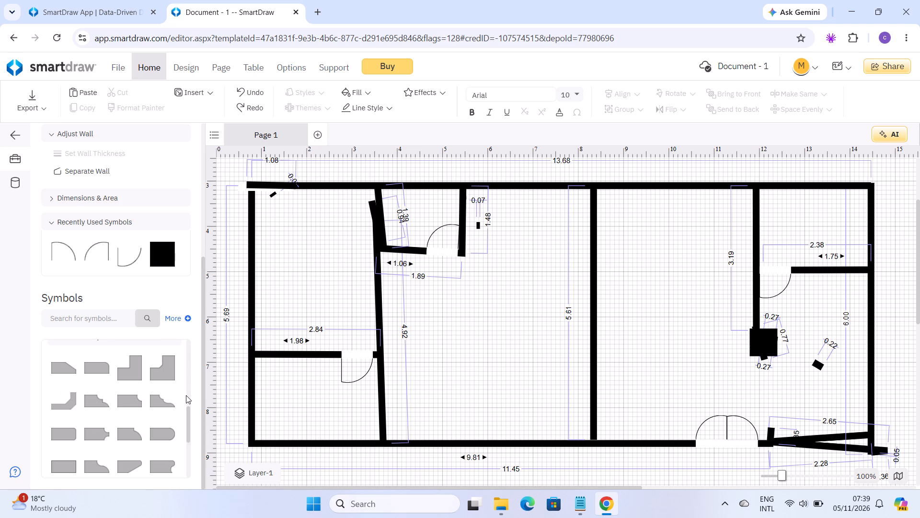
left_click_drag(186, 395, 191, 400)
double_click(191, 400)
left_click_drag(191, 400, 185, 397)
left_click(187, 377)
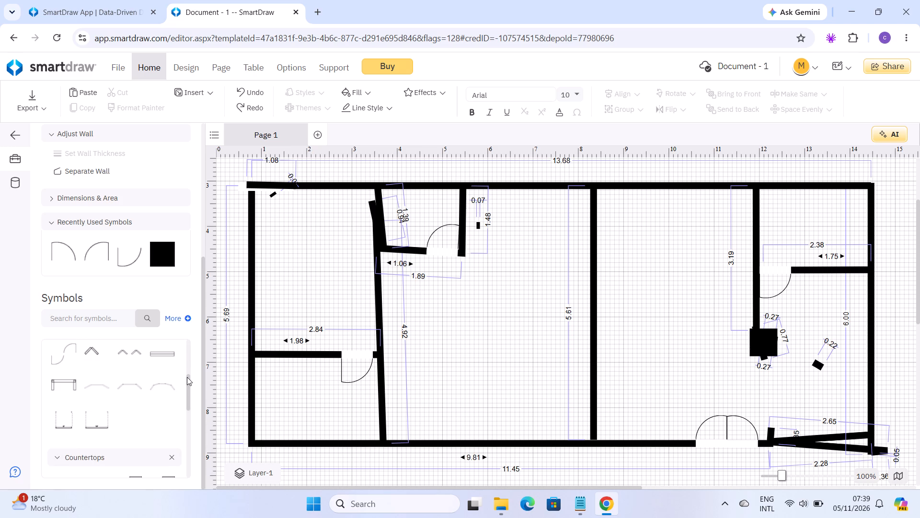
left_click(187, 377)
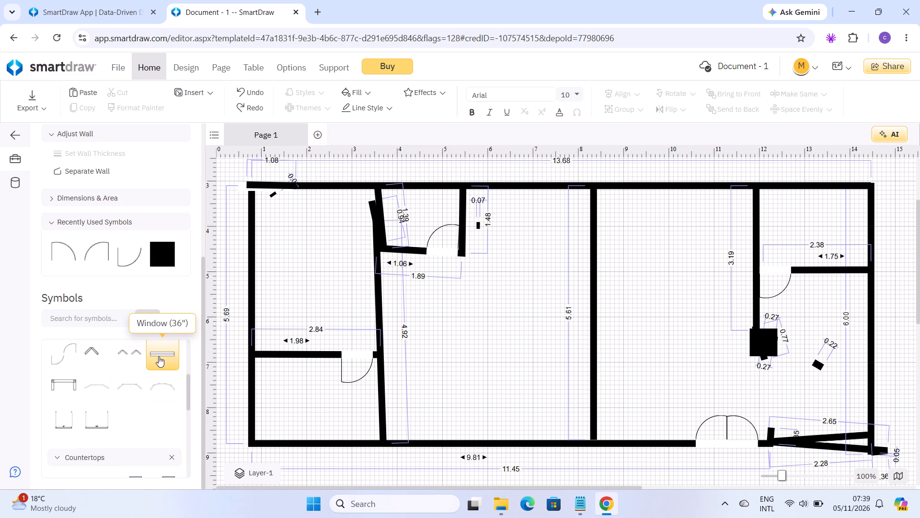
left_click(75, 357)
left_click_drag(75, 357, 407, 300)
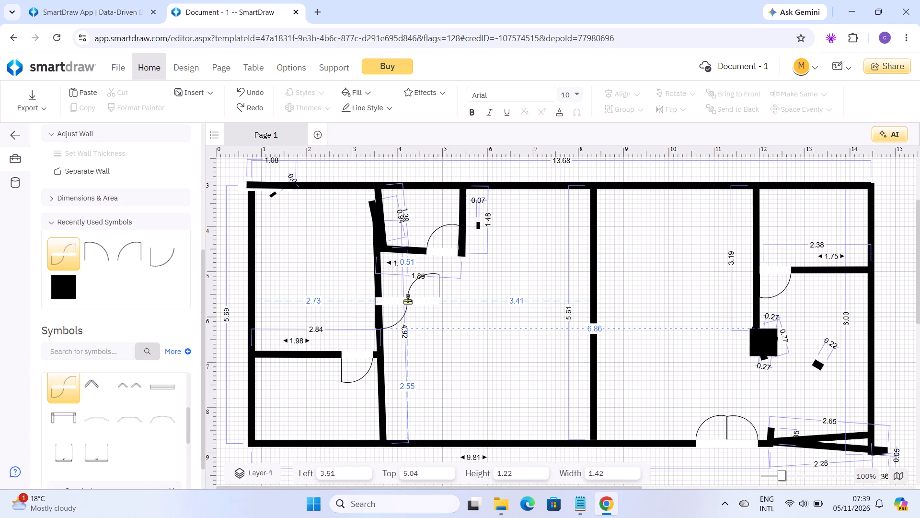
left_click_drag(407, 300, 563, 356)
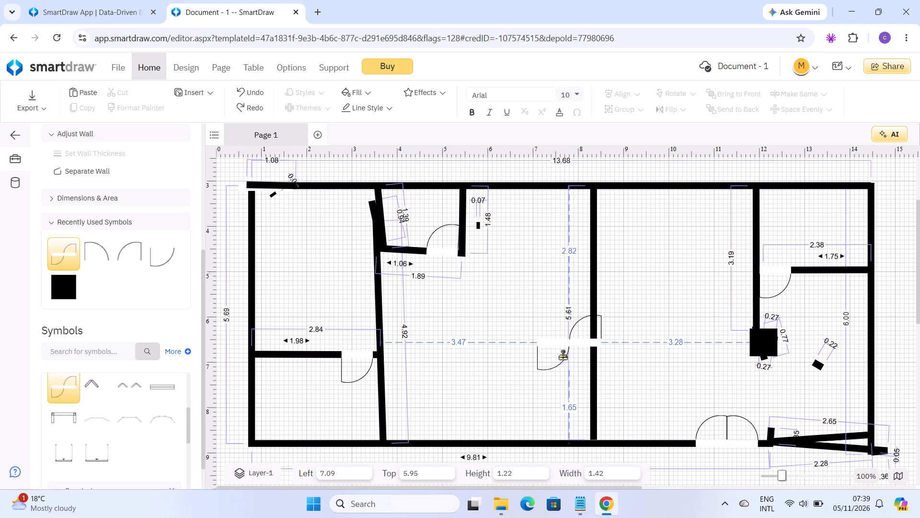
left_click_drag(563, 356, 481, 432)
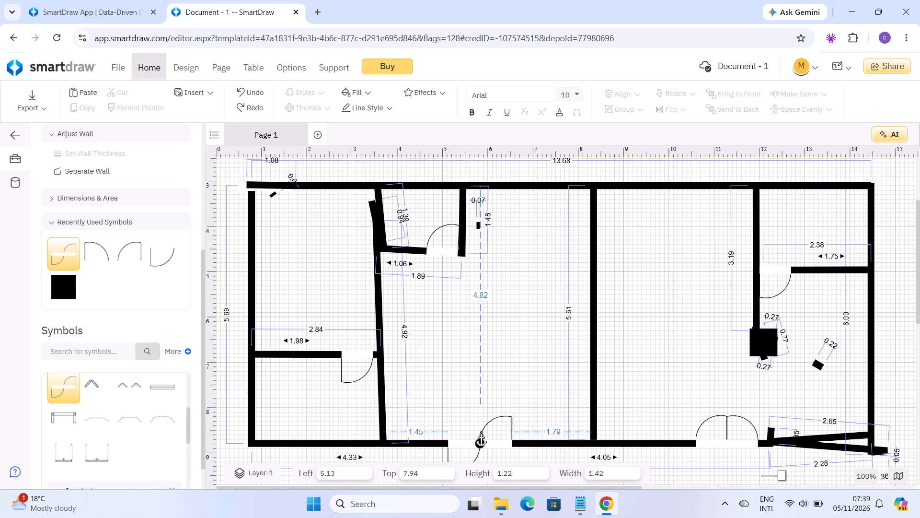
left_click_drag(481, 432, 480, 431)
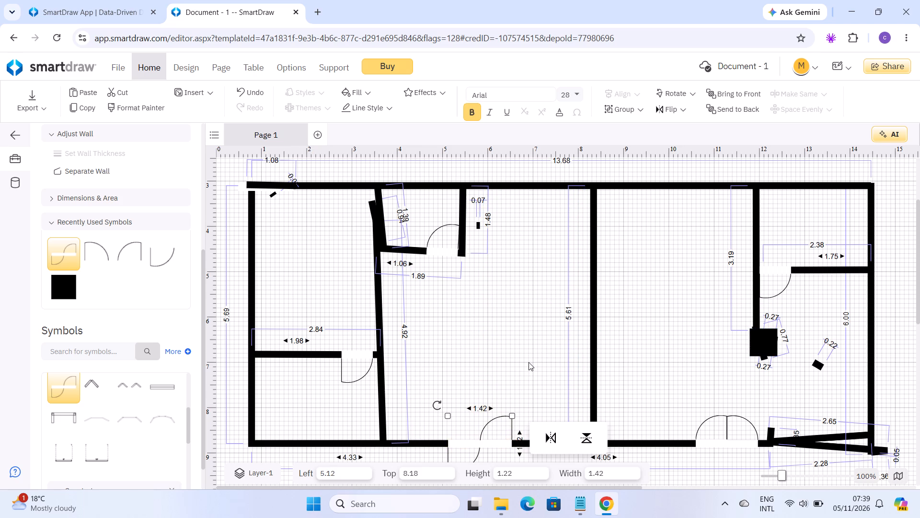
left_click(529, 361)
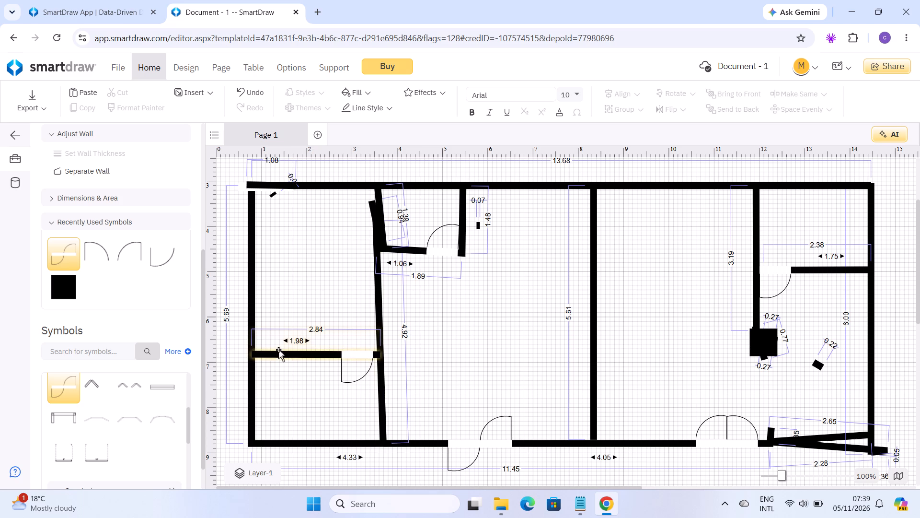
Place a 0.91-wide Window (36") symbol in the lower-left room's bottom outer wall, about 0.71 from the wall's left end.
left_click_drag(149, 375, 263, 375)
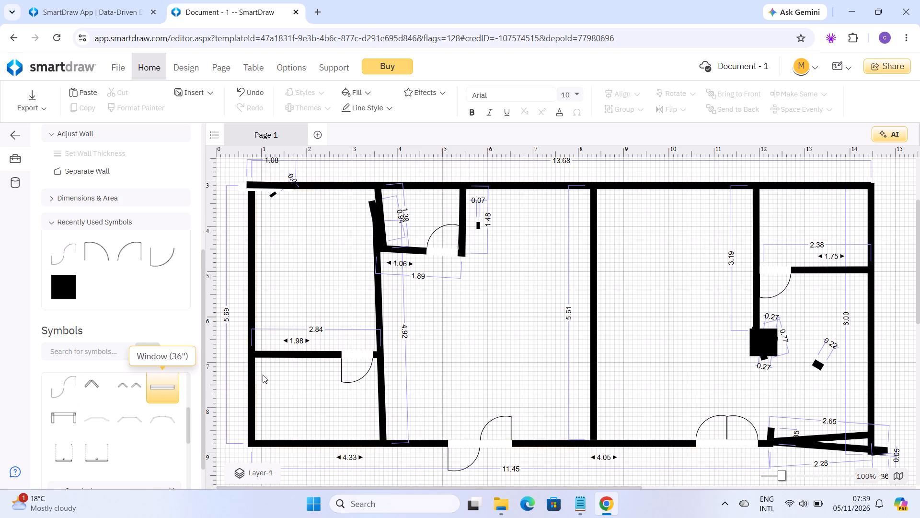
left_click_drag(263, 375, 305, 431)
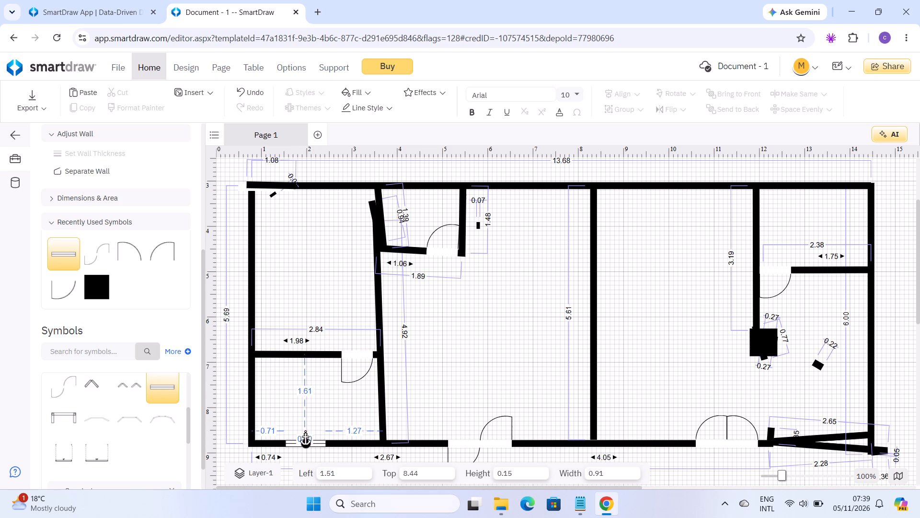
left_click_drag(305, 431, 303, 431)
left_click(303, 431)
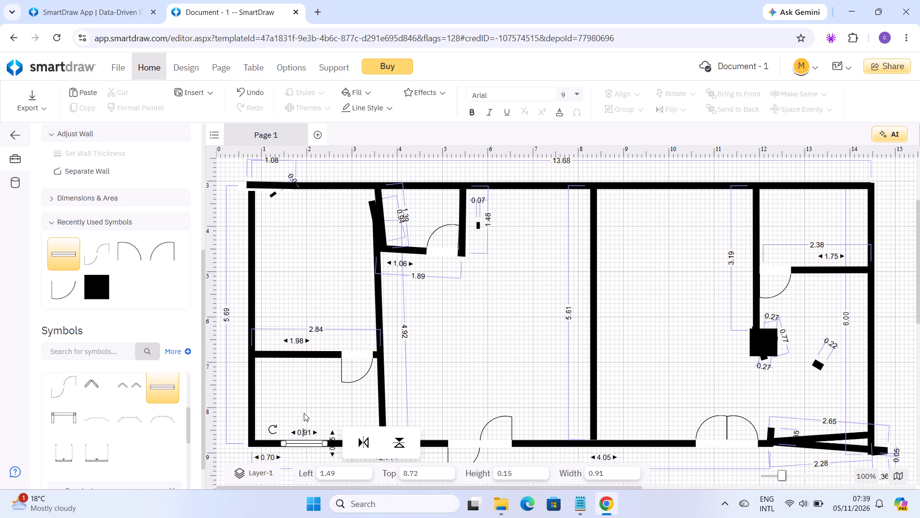
left_click(304, 413)
scroll(301, 413, "left", 1)
left_click(266, 424)
left_click(244, 416)
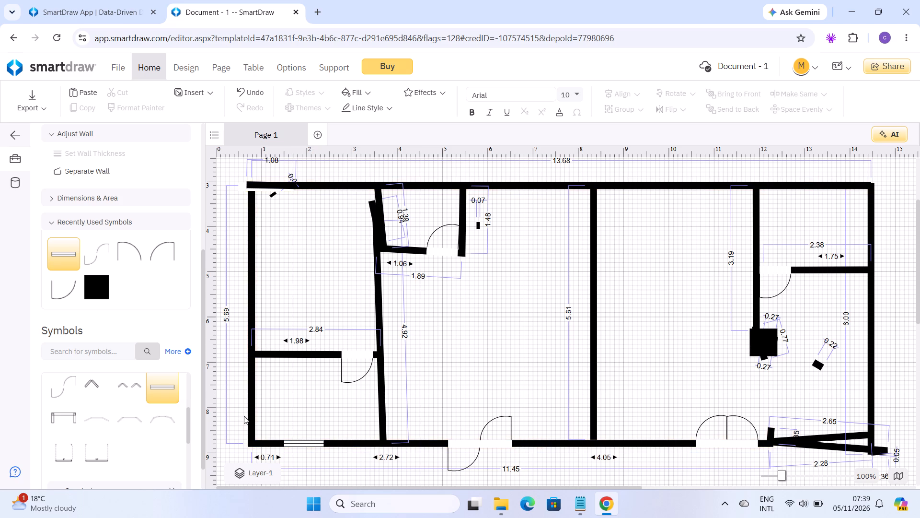
Place a 0.91-wide Window (36") symbol in the left outer wall of the upper-left room, about 1.38 from the wall's top.
left_click_drag(166, 390, 221, 341)
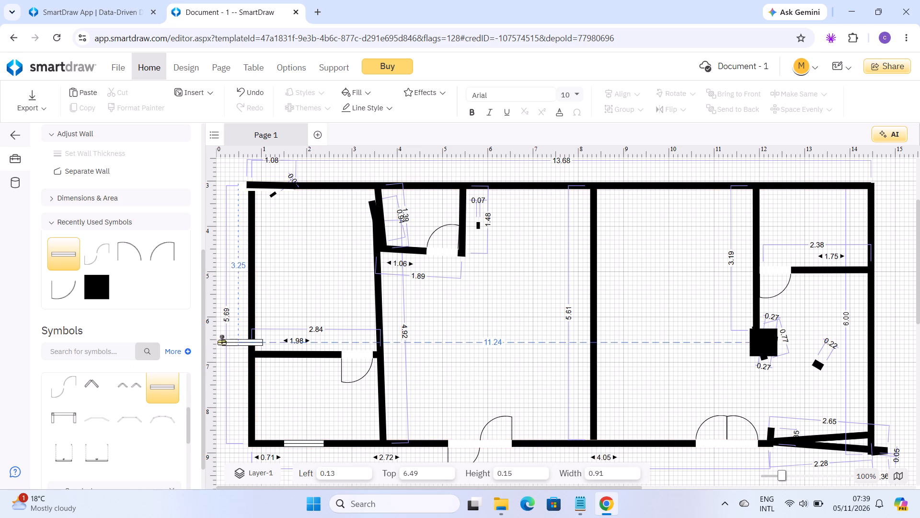
left_click_drag(221, 341, 253, 268)
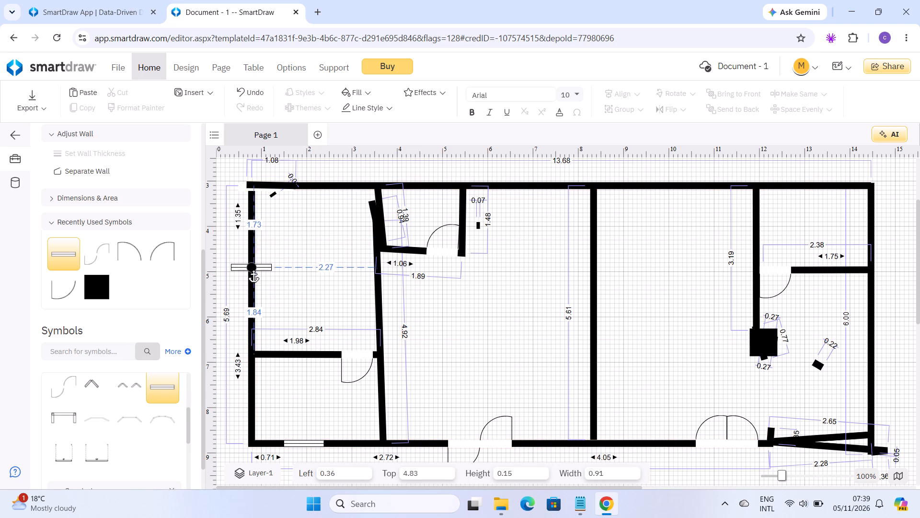
left_click_drag(253, 268, 252, 269)
left_click(253, 269)
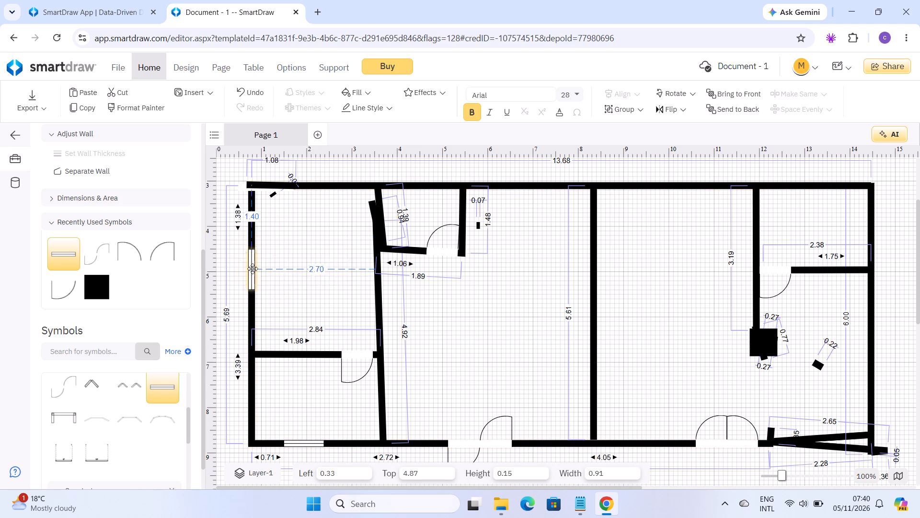
left_click(297, 220)
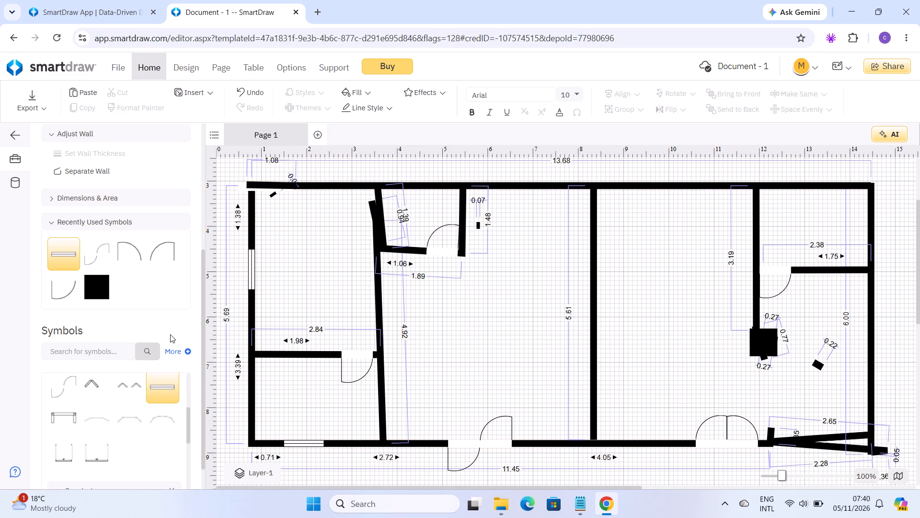
Place a 0.91-wide Window (36") symbol in the top outer wall, about 8.7 from its left end, right of the long 5.61 wall.
left_click_drag(161, 392, 353, 267)
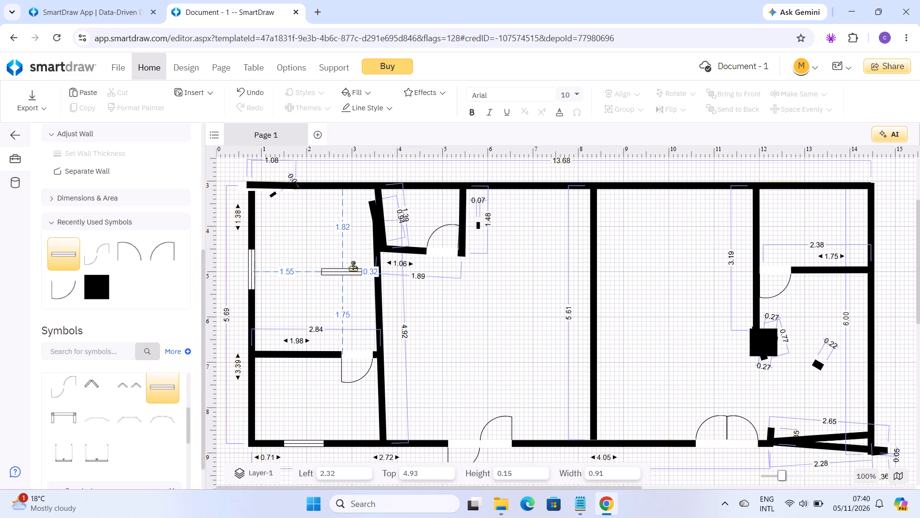
left_click_drag(353, 267, 544, 185)
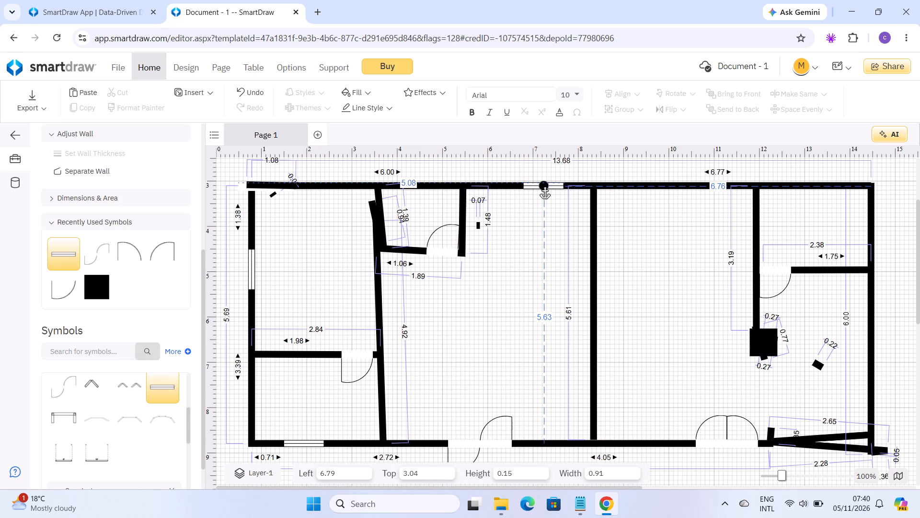
left_click_drag(544, 185, 667, 175)
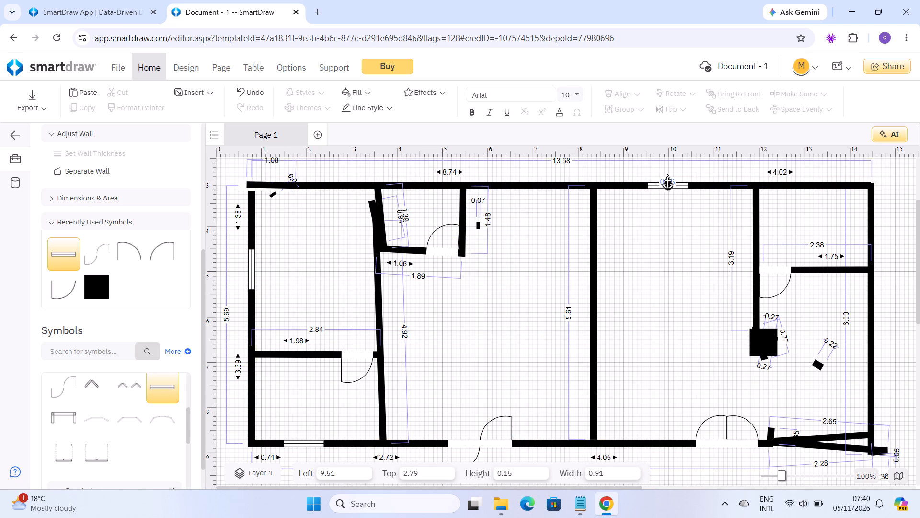
left_click_drag(667, 175, 667, 175)
left_click(667, 175)
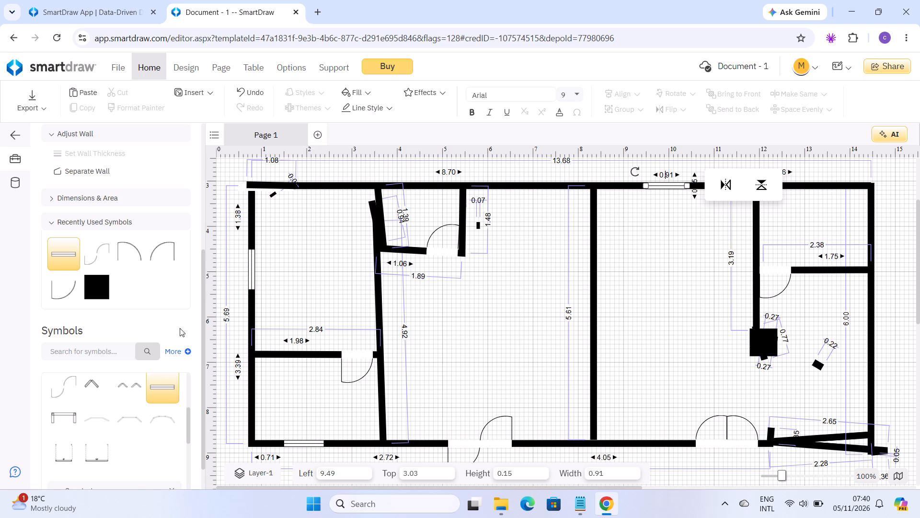
Place a 1.07-wide, 0.61-deep box window symbol projecting outward from the upper-left room's top outer wall, about 0.96 from its left end.
left_click(125, 386)
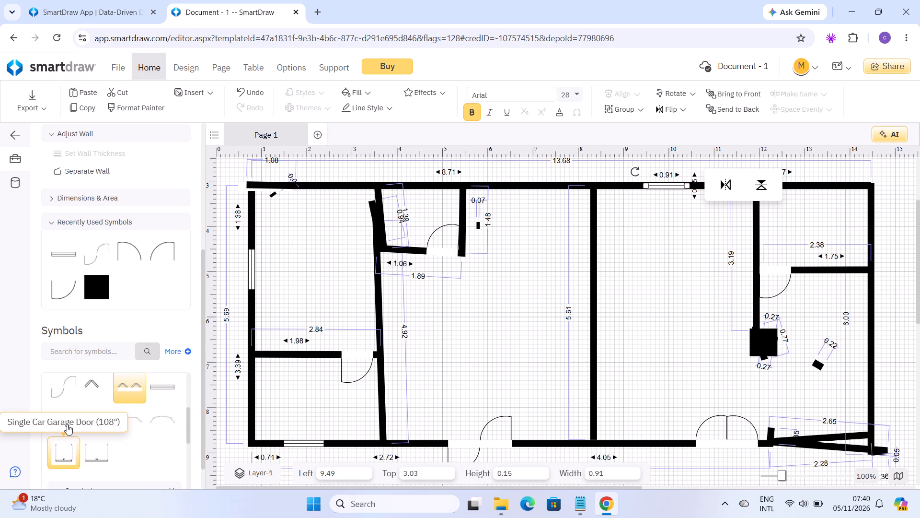
left_click_drag(67, 424, 320, 186)
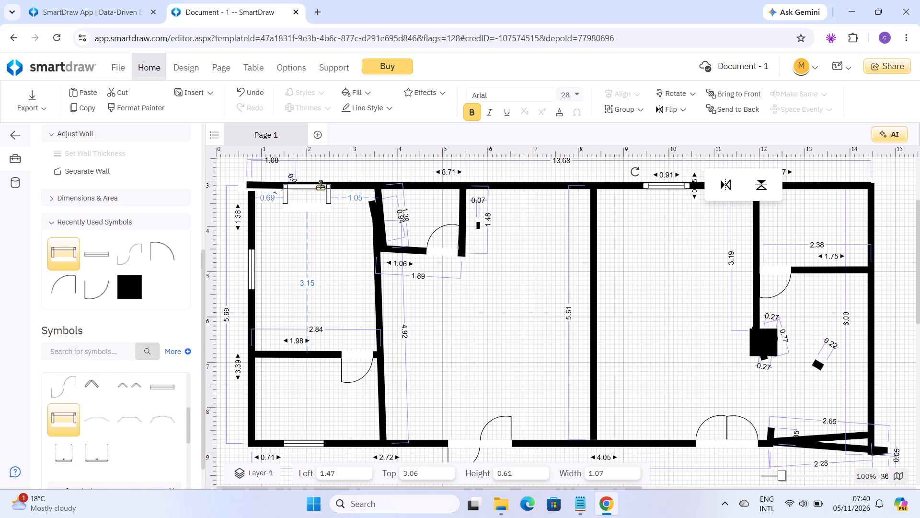
left_click_drag(320, 186, 321, 176)
left_click(321, 176)
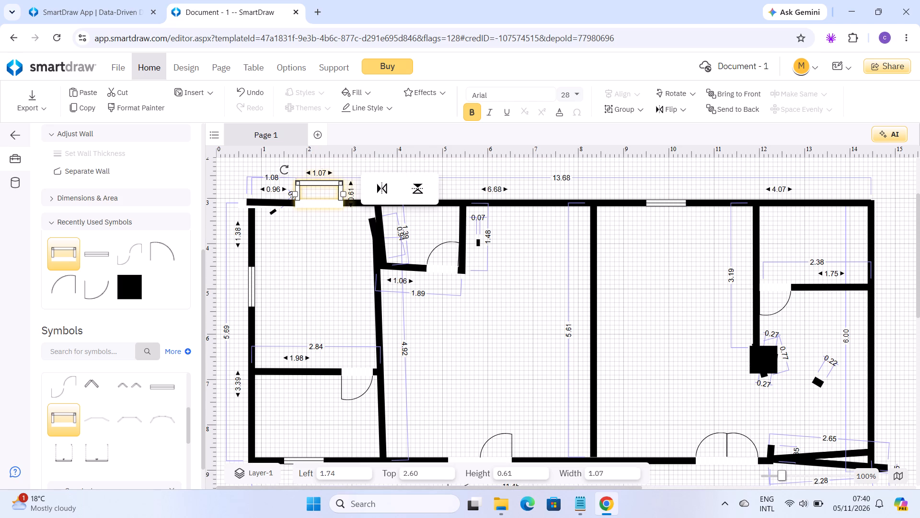
left_click(446, 172)
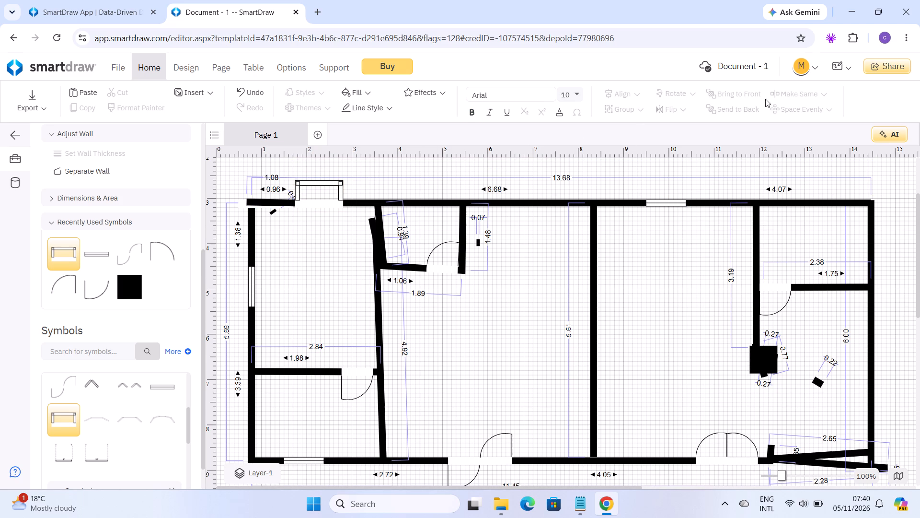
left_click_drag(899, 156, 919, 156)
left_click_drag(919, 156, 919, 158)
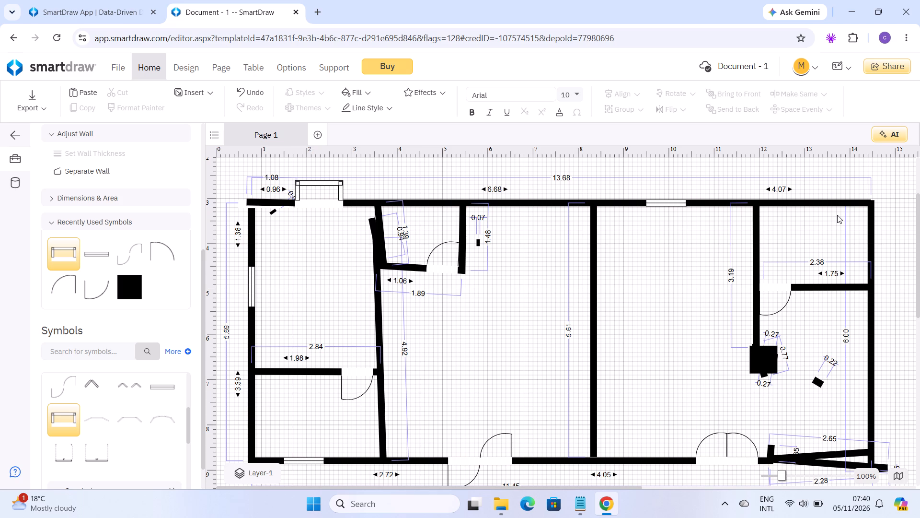
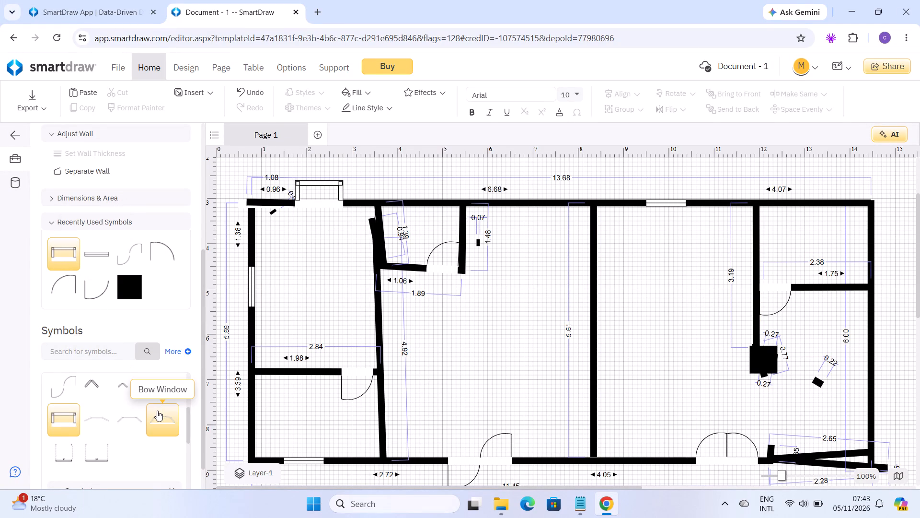
Place a 3.66-wide, 1.12-deep Bow Window symbol projecting outward from the top outer wall, about 2.56 right of the box window.
left_click_drag(157, 411, 384, 279)
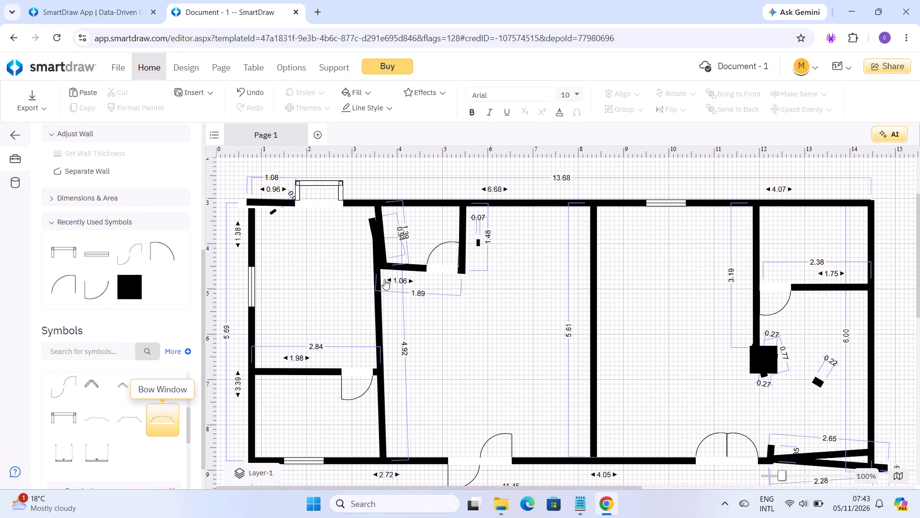
left_click_drag(384, 279, 507, 185)
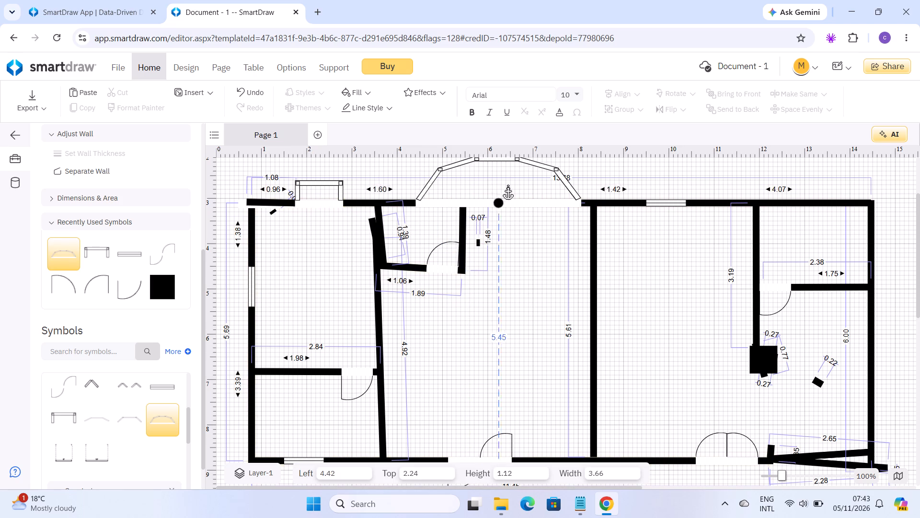
left_click_drag(507, 185, 547, 189)
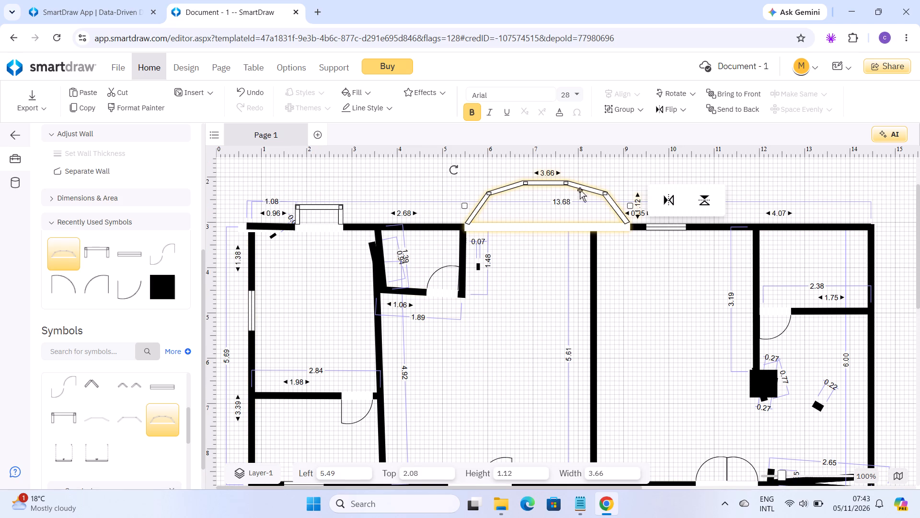
left_click_drag(623, 221, 574, 217)
left_click_drag(574, 217, 565, 219)
left_click_drag(569, 219, 624, 216)
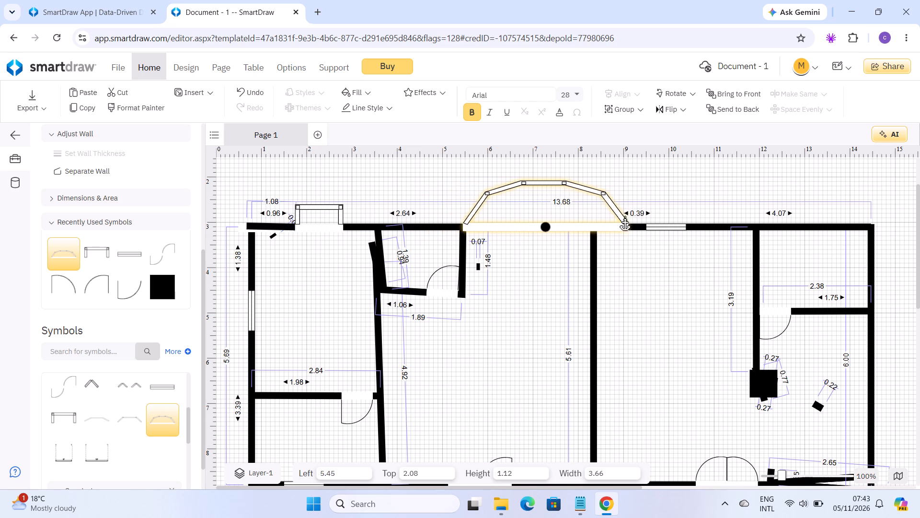
left_click_drag(624, 216, 632, 216)
left_click(632, 216)
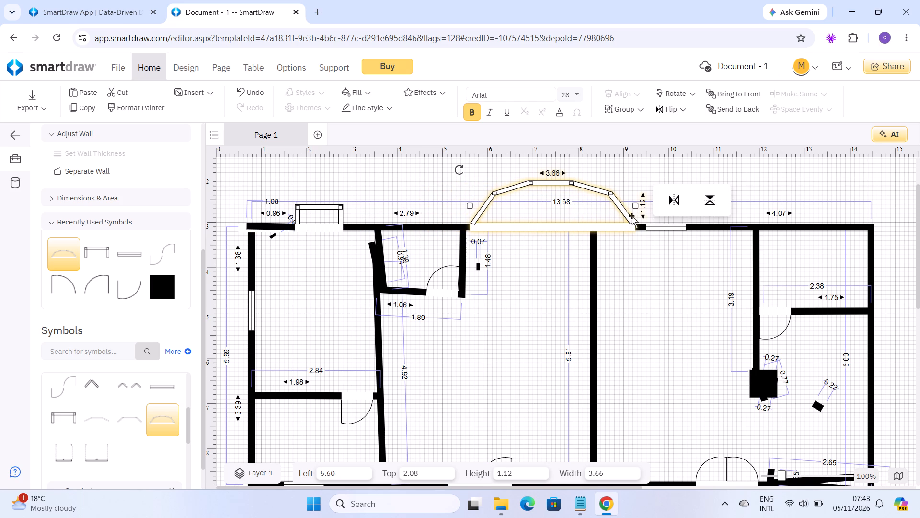
left_click(570, 218)
left_click_drag(608, 194, 607, 196)
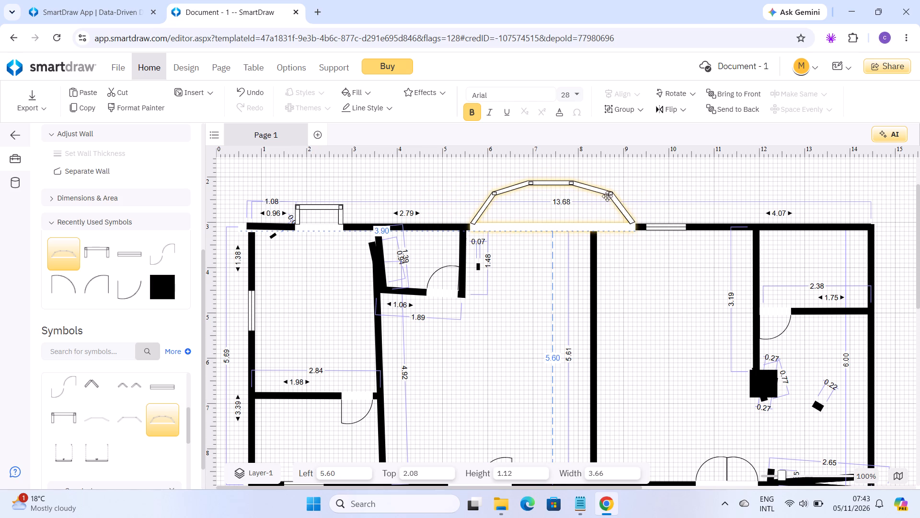
left_click_drag(607, 196, 605, 205)
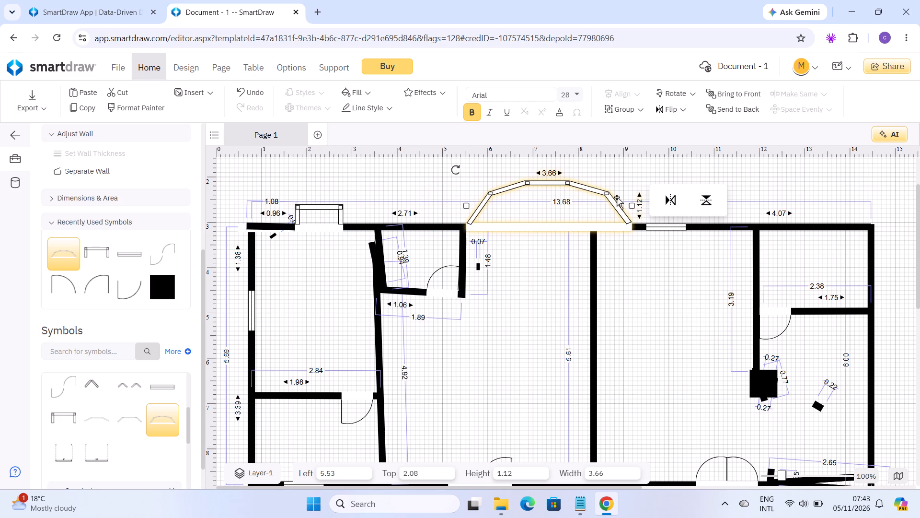
left_click(650, 173)
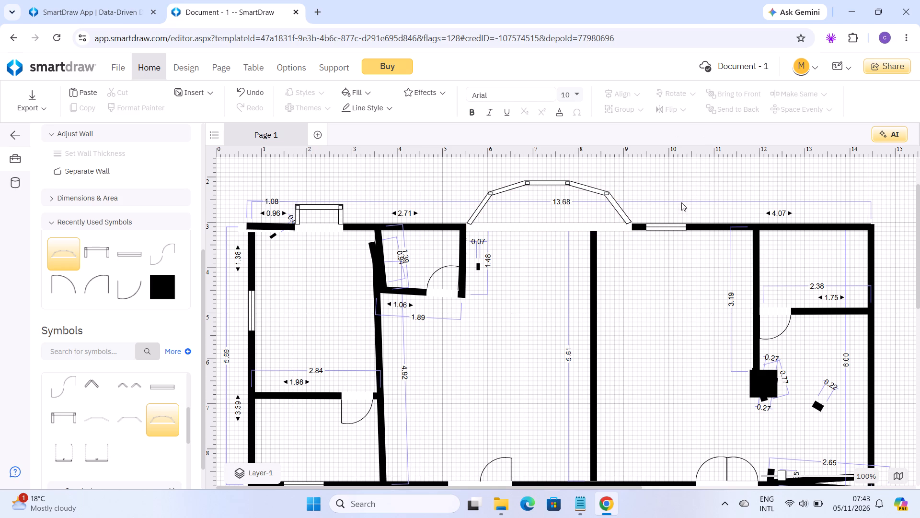
left_click_drag(630, 226, 609, 206)
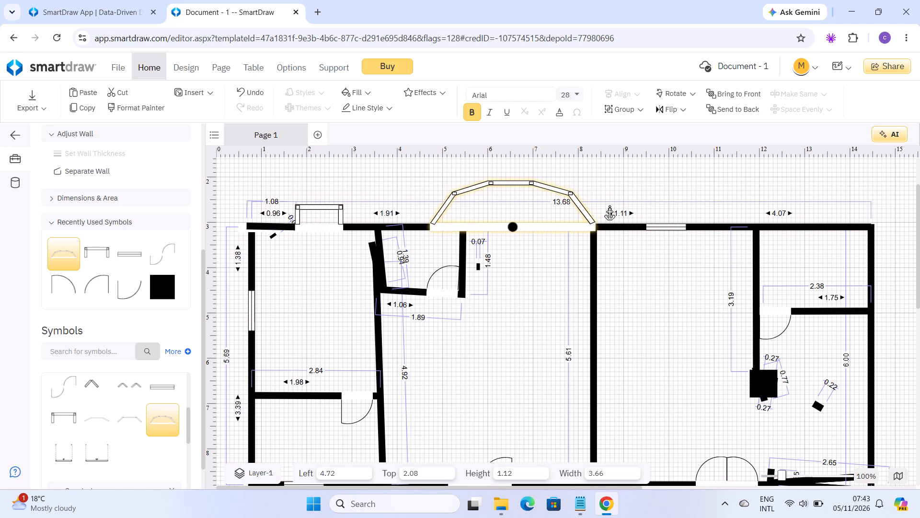
left_click_drag(609, 206, 622, 216)
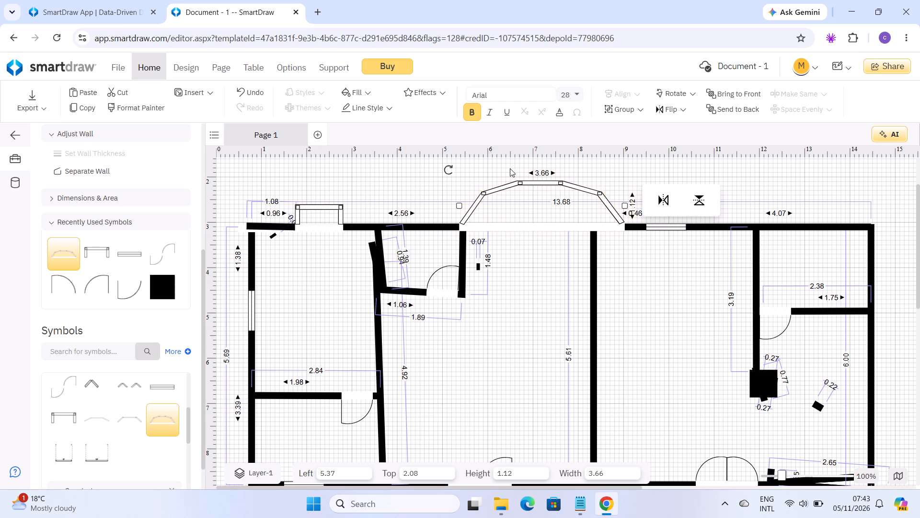
left_click_drag(514, 165, 443, 202)
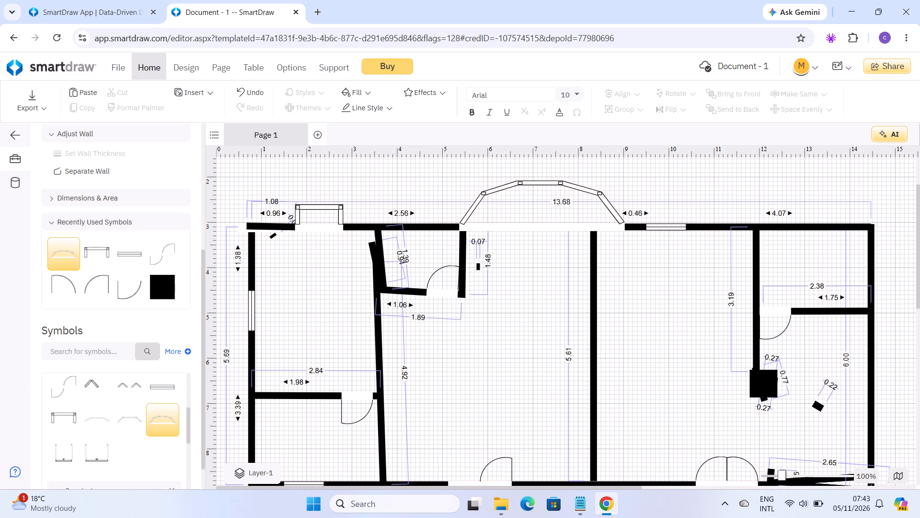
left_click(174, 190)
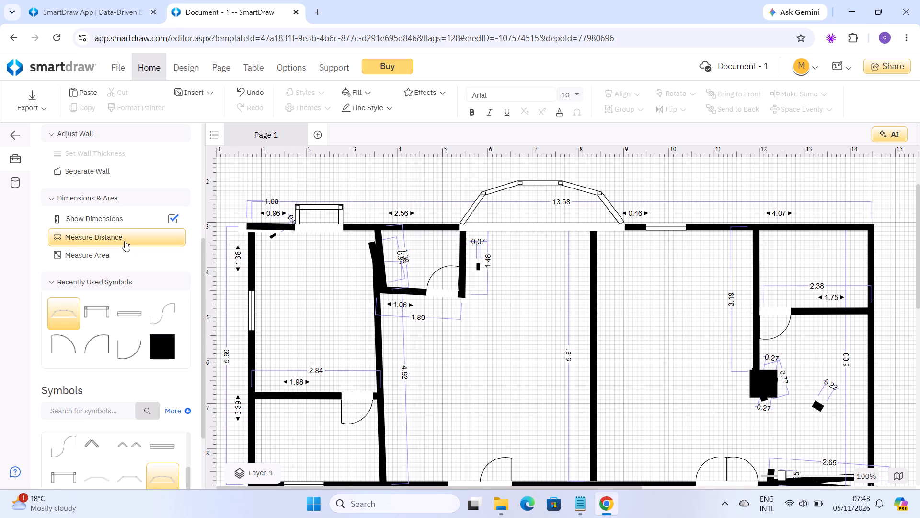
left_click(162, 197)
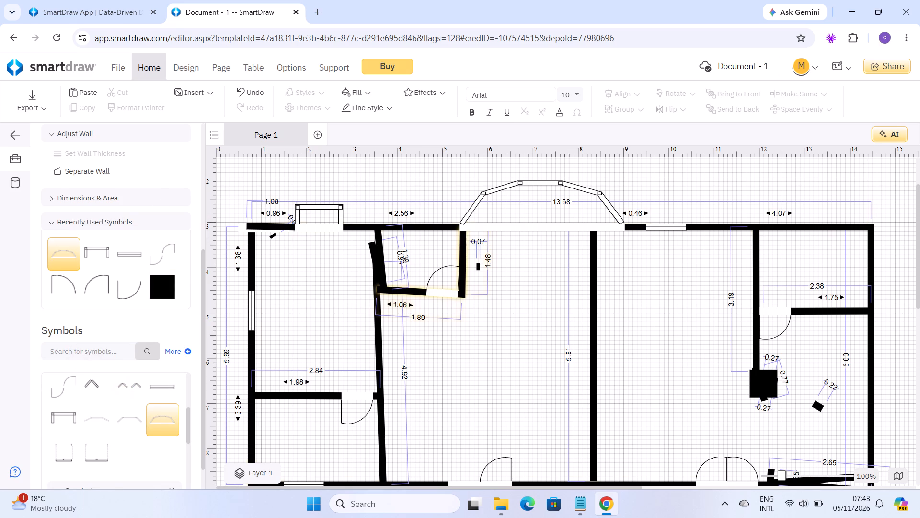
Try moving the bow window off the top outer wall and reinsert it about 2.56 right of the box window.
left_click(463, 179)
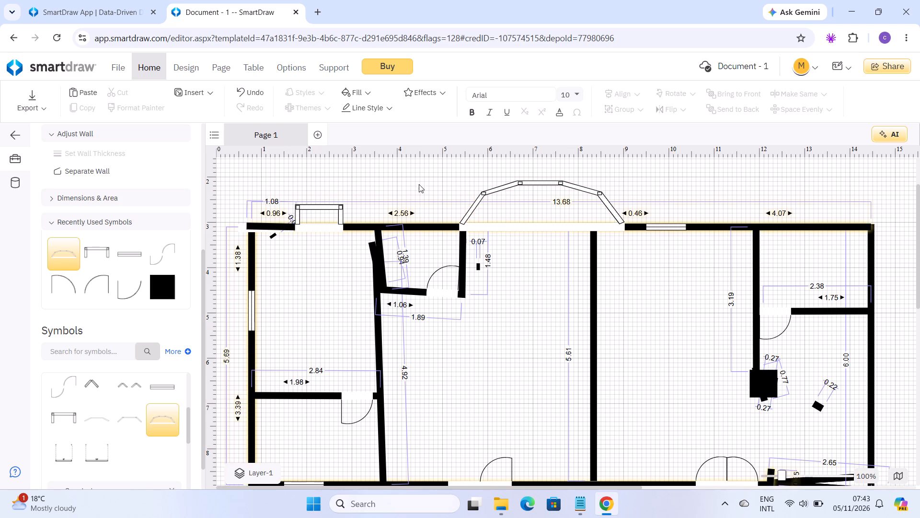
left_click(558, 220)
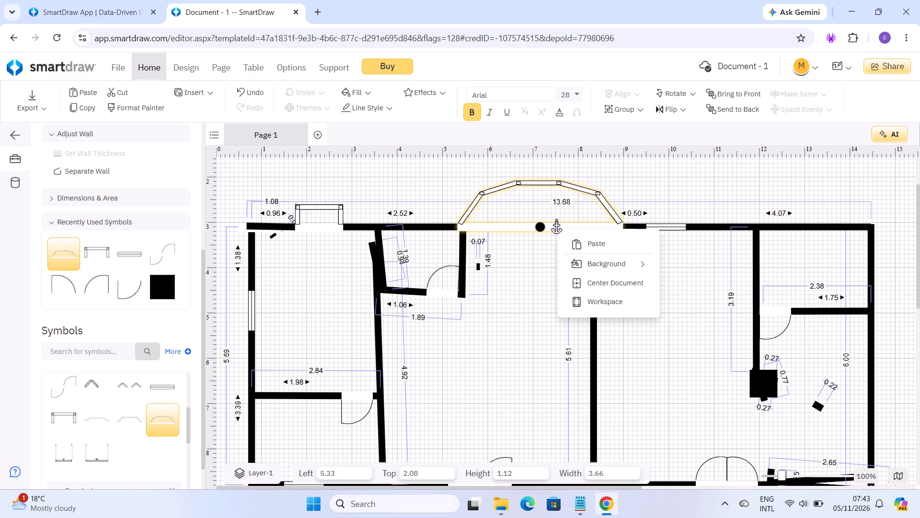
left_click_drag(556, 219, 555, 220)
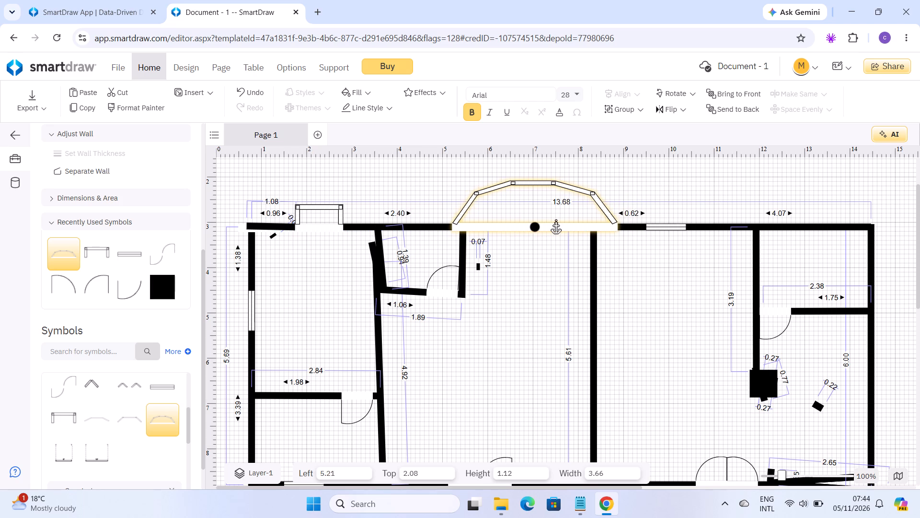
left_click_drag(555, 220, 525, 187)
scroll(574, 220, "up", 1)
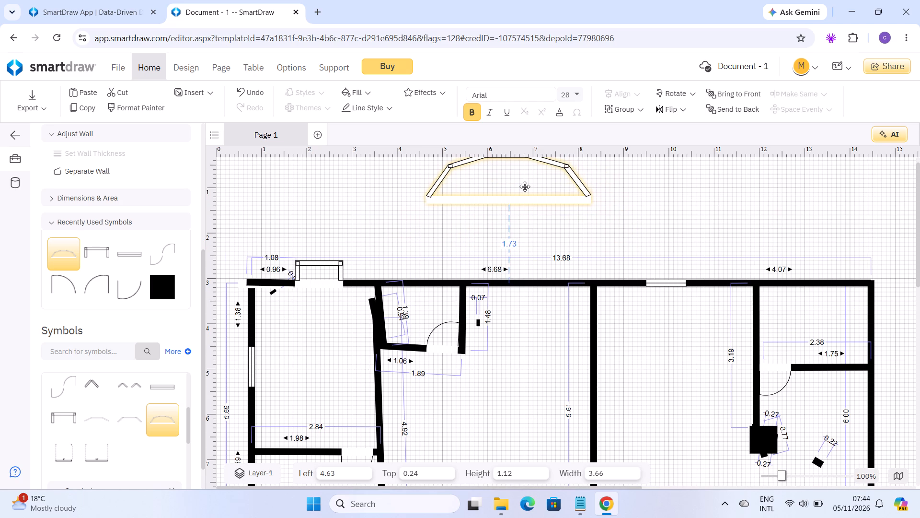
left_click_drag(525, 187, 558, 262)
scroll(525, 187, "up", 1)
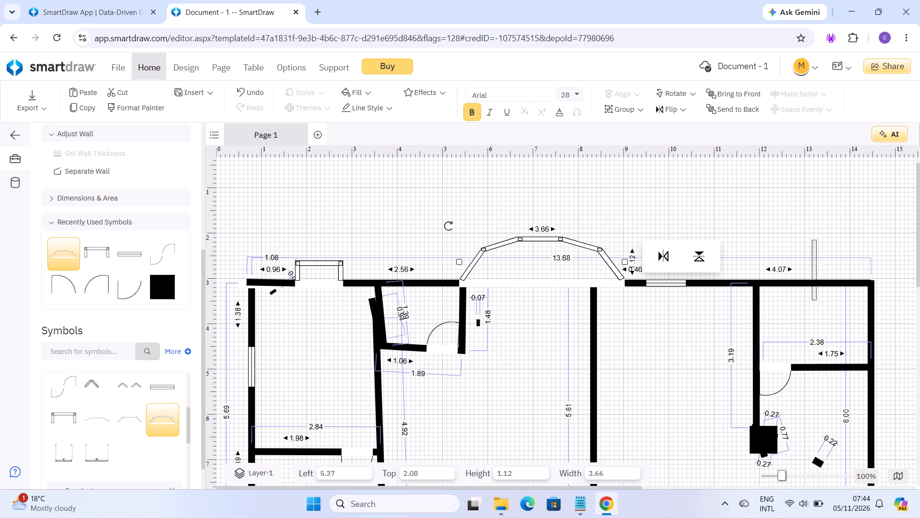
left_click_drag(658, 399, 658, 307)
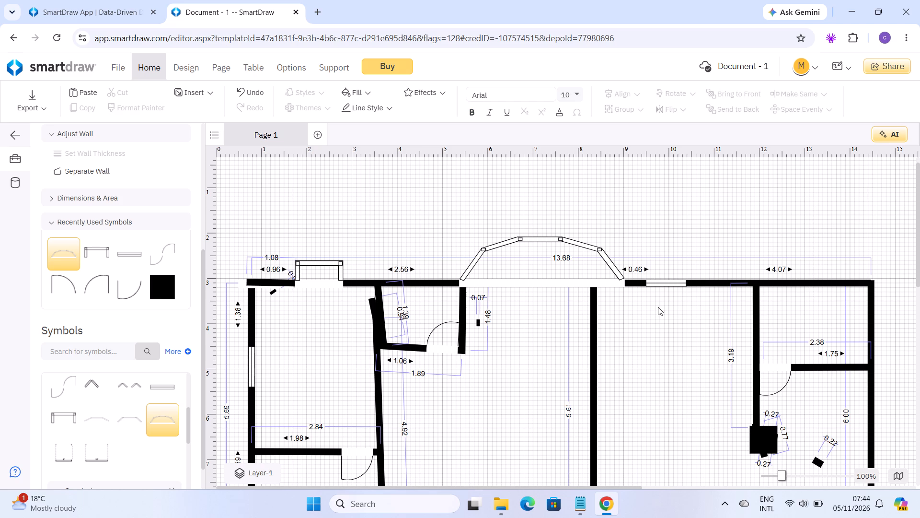
Move the long vertical 5.61 interior wall right so its top meets the outer wall at the bow window's right end.
left_click_drag(658, 307, 614, 318)
left_click_drag(594, 377, 593, 347)
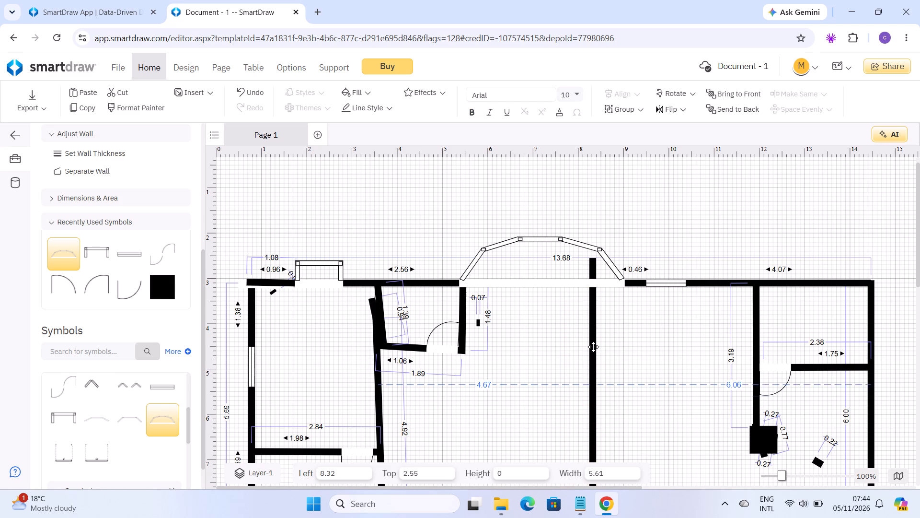
left_click_drag(593, 347, 600, 369)
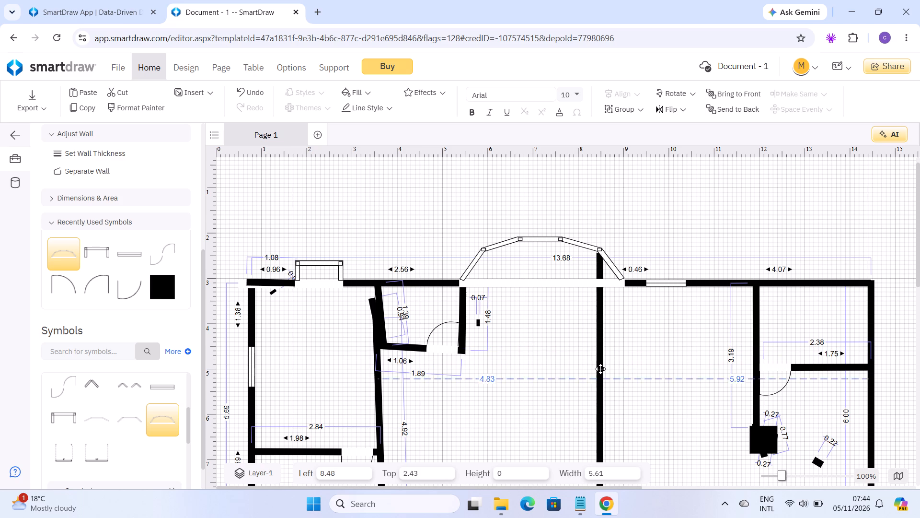
left_click_drag(600, 369, 639, 413)
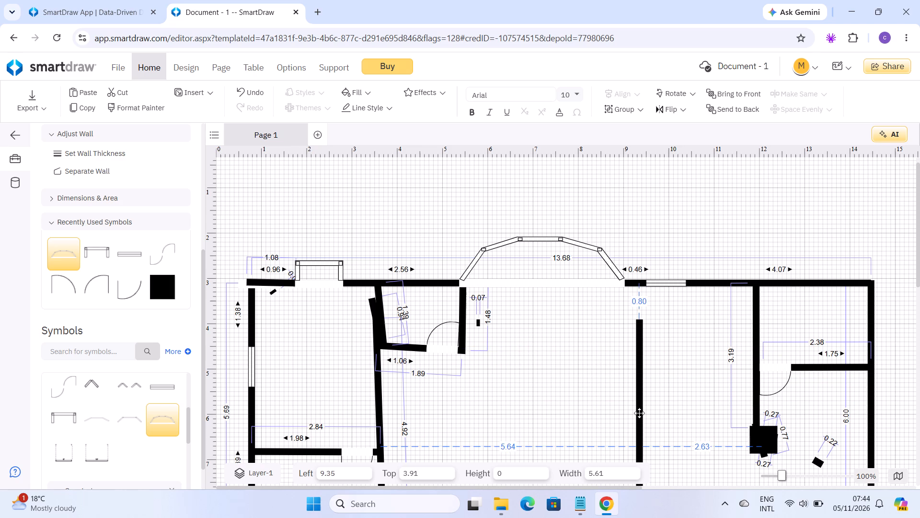
left_click_drag(639, 413, 631, 388)
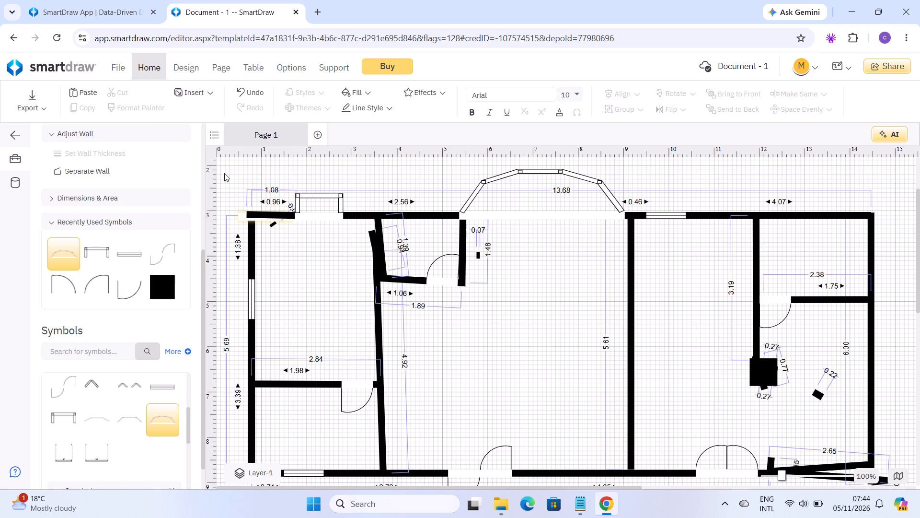
Shift the door in the small upper room's bottom wall slightly left, about 1.04 from the wall's left end.
left_click(108, 131)
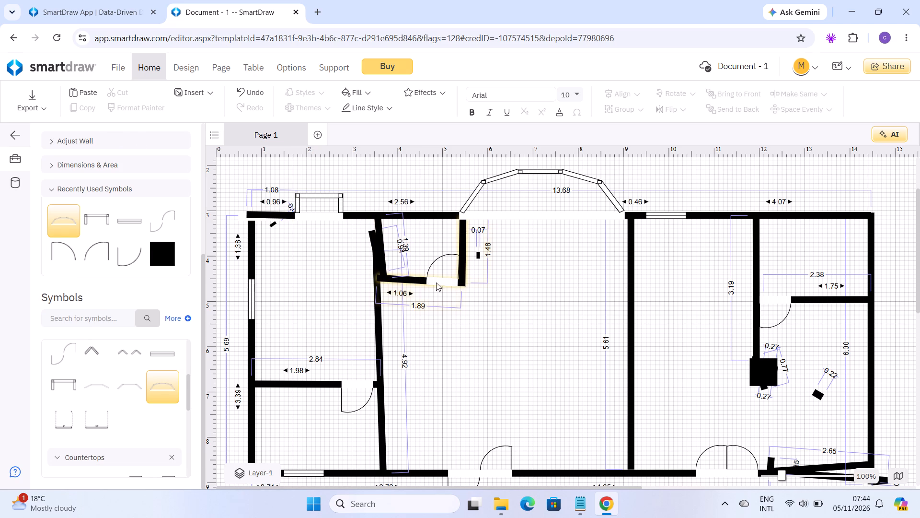
left_click(455, 279)
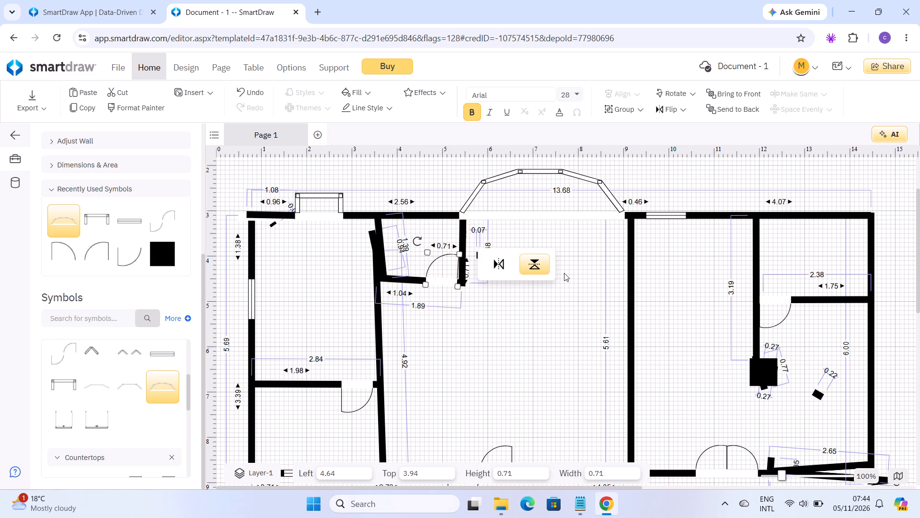
left_click(575, 347)
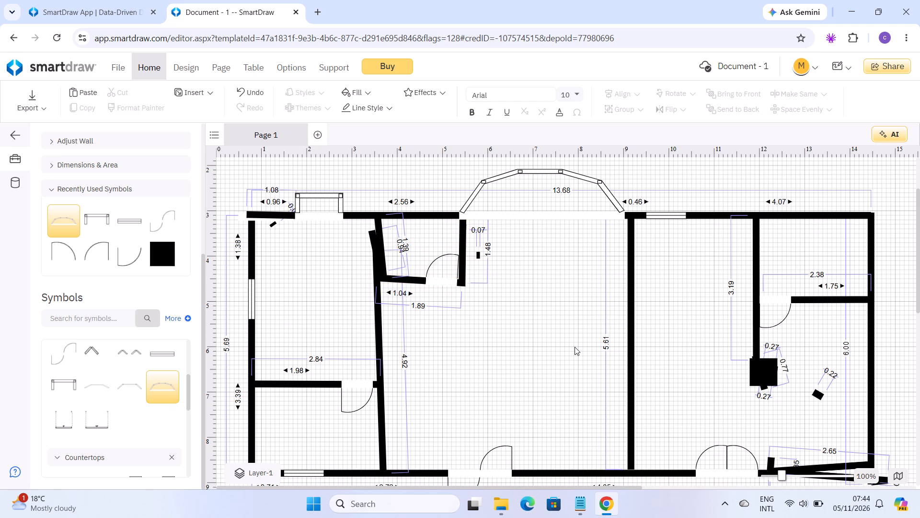
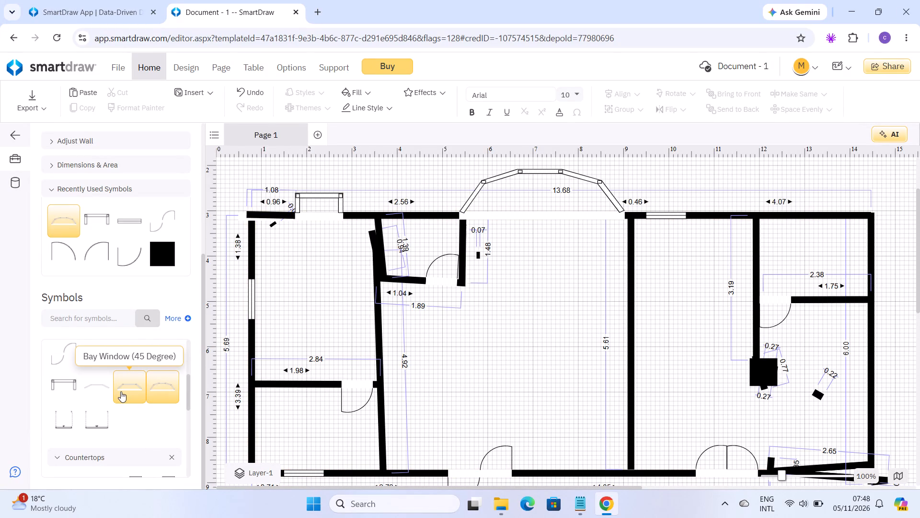
Place a 3.66-wide, 0.81-deep Bay Window (30 Degree) projecting outward from the top outer wall, about 0.44 right of the small window.
left_click_drag(103, 386, 277, 314)
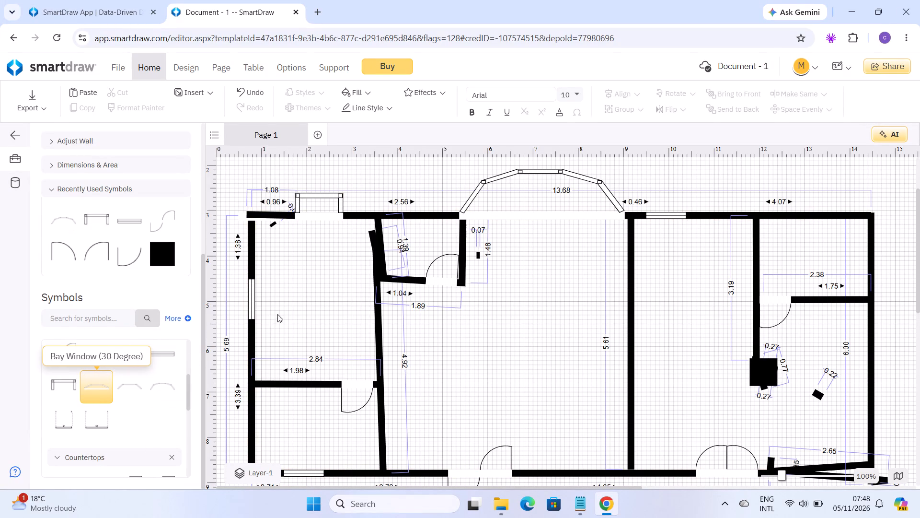
left_click_drag(277, 314, 393, 341)
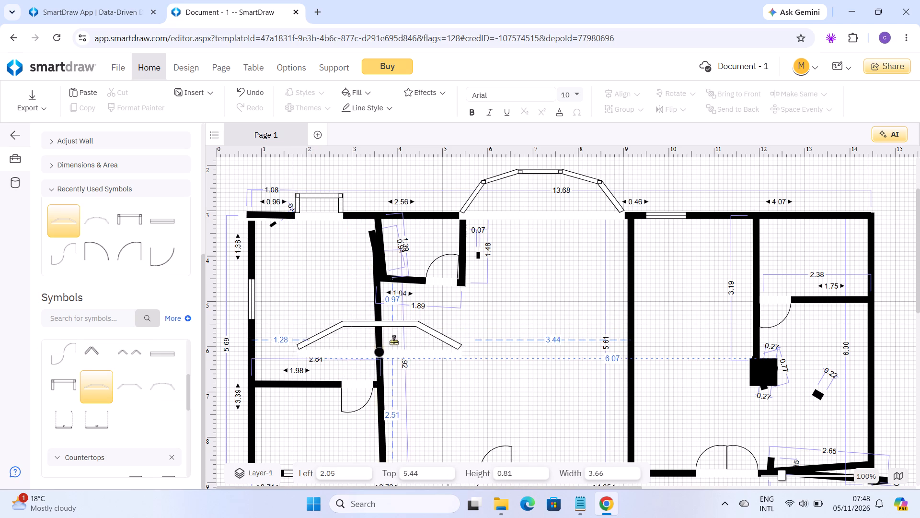
left_click_drag(393, 341, 776, 207)
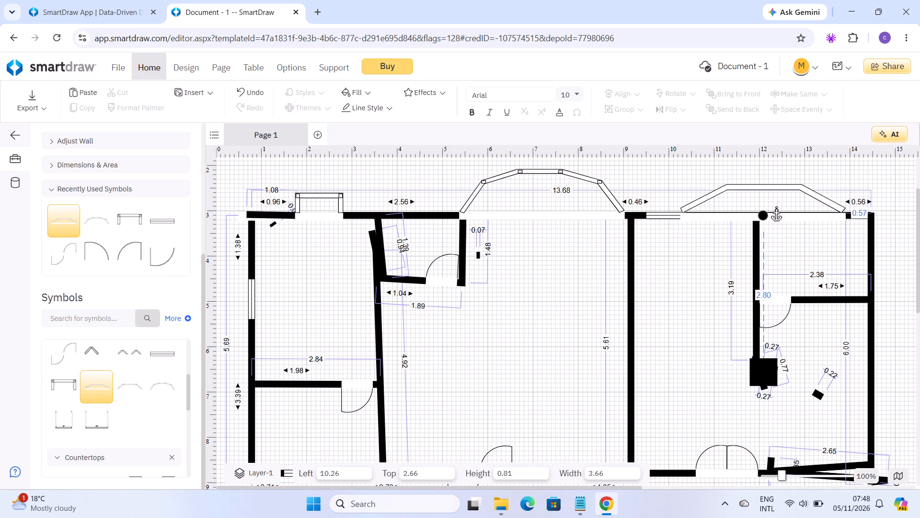
left_click_drag(776, 207, 782, 200)
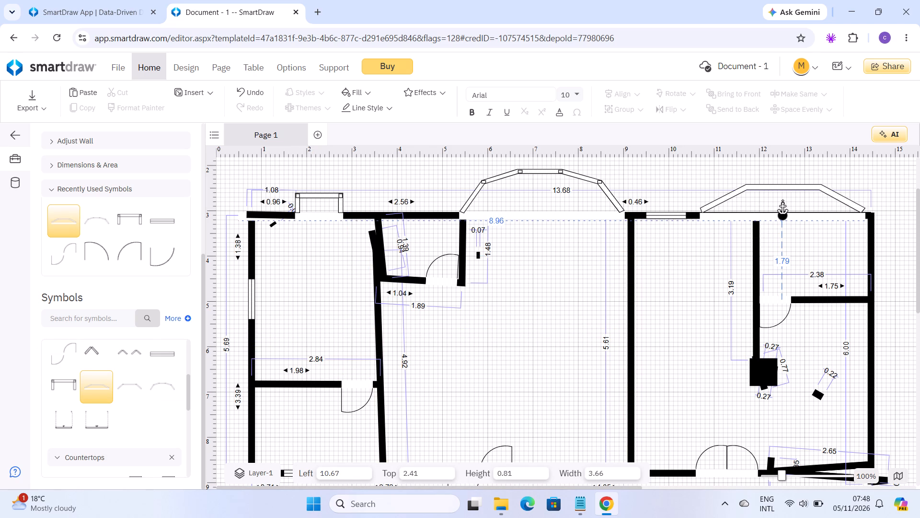
left_click_drag(782, 200, 783, 200)
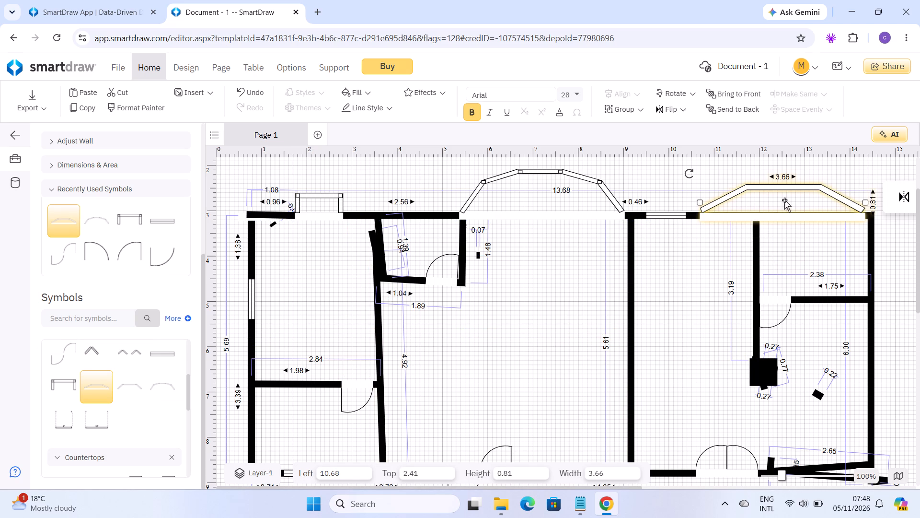
left_click_drag(853, 211, 857, 211)
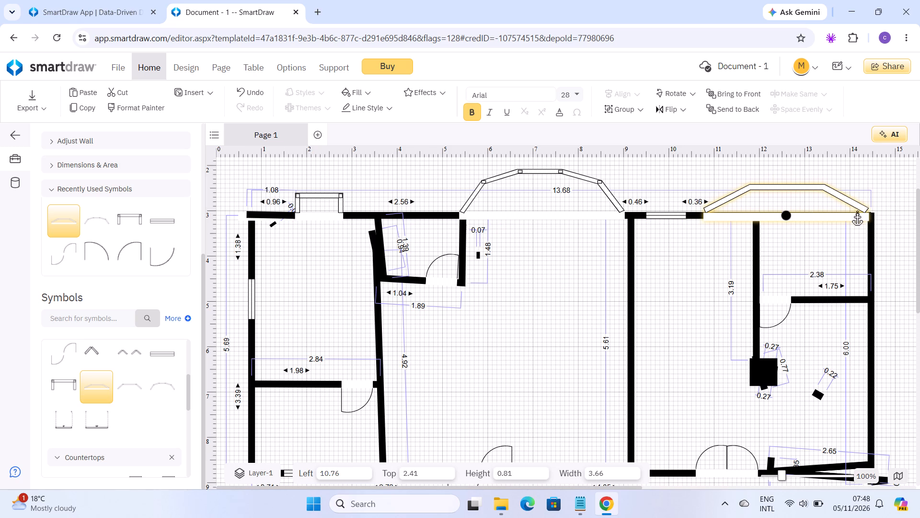
left_click_drag(857, 211, 860, 212)
left_click(860, 212)
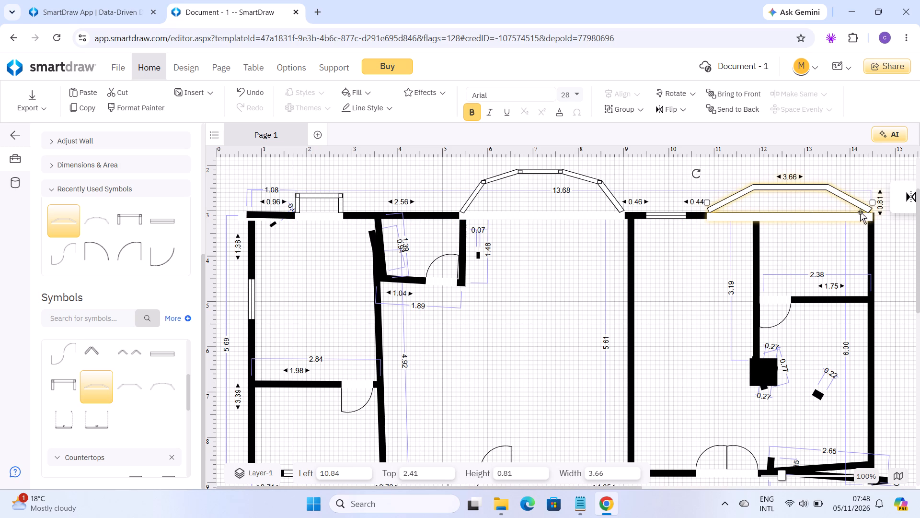
left_click(890, 249)
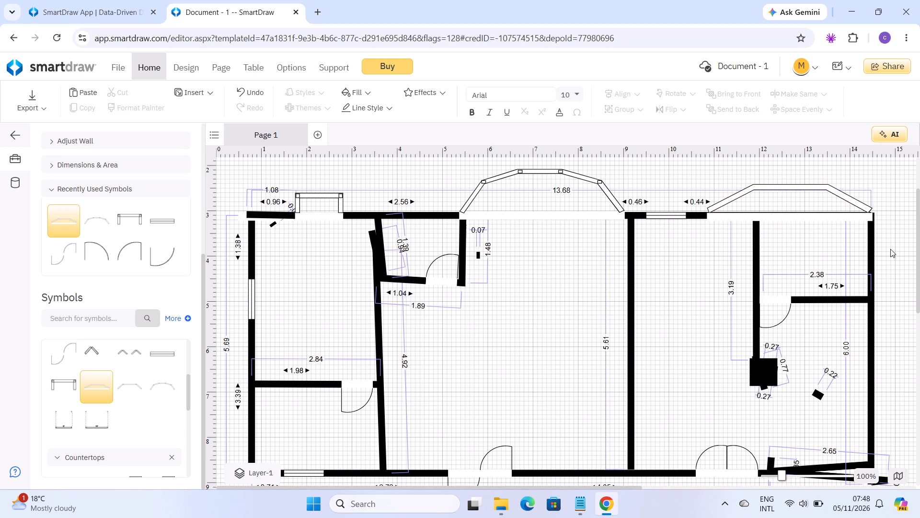
Remove the Doors & Windows and Countertops libraries from the symbol list.
left_click(186, 420)
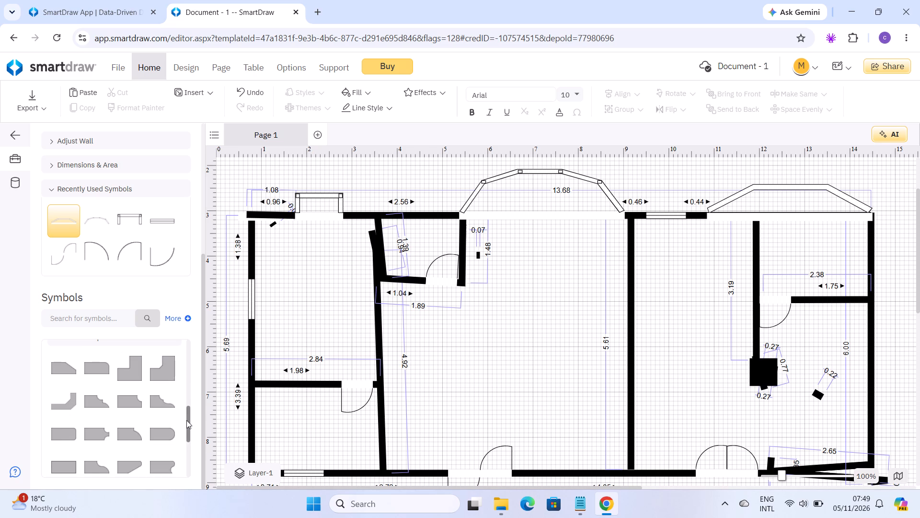
left_click(186, 420)
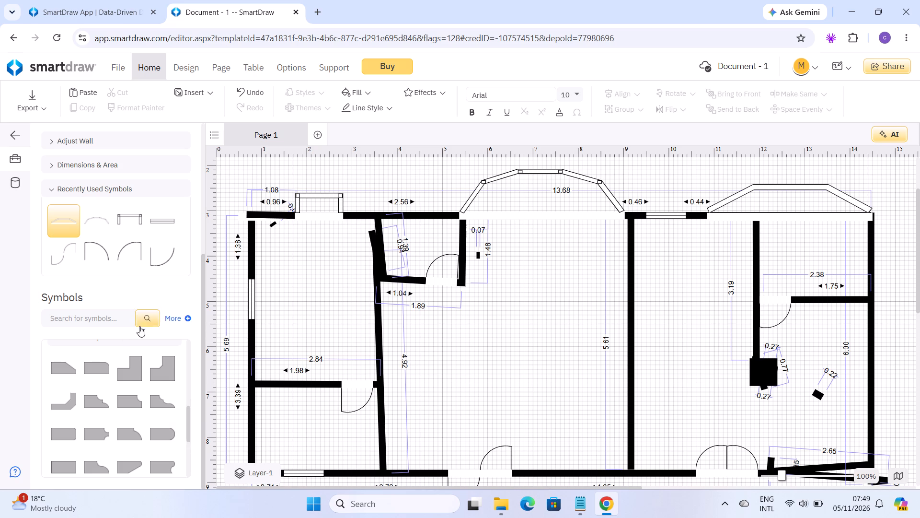
double_click(190, 348)
left_click_drag(190, 348, 190, 344)
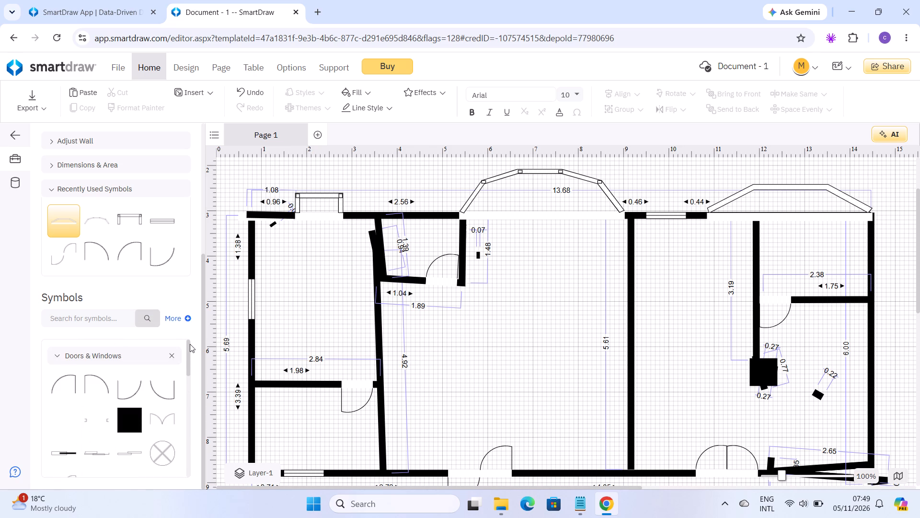
left_click_drag(190, 344, 167, 375)
left_click_drag(167, 375, 173, 356)
left_click(173, 356)
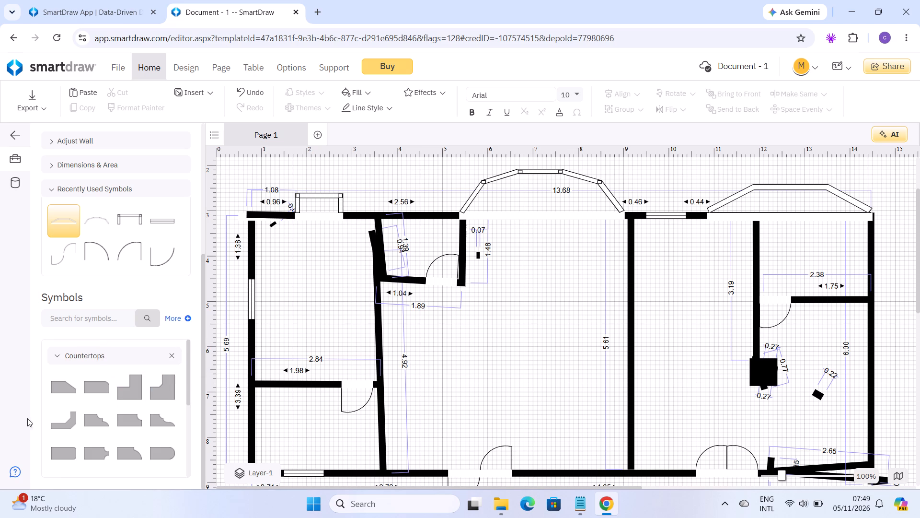
left_click(170, 354)
left_click(129, 406)
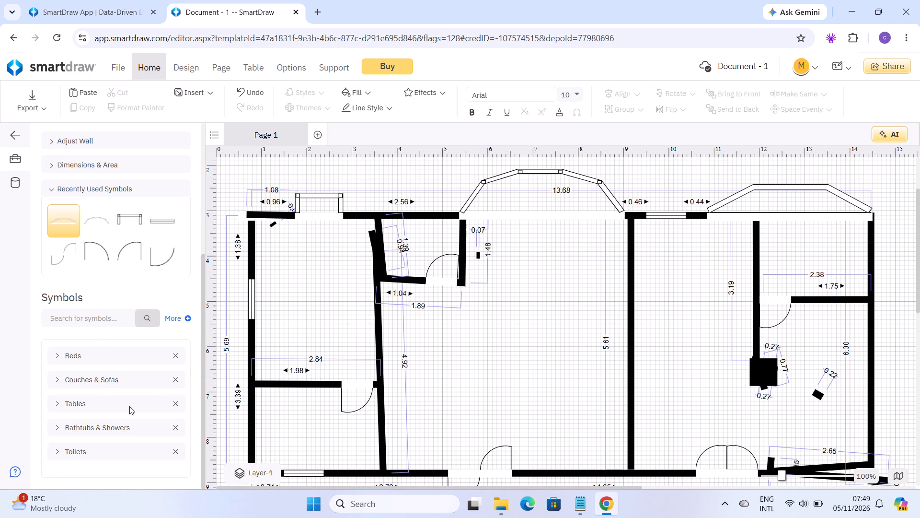
Place a 1.73 by 1.73 Square Table for 4 with Chairs from the Tables library in the room below the small top-wall window.
left_click(70, 402)
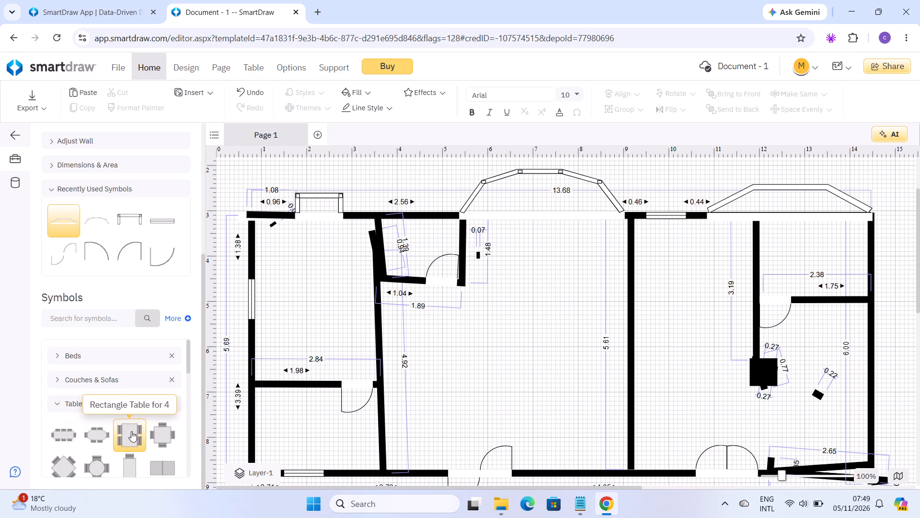
left_click(185, 457)
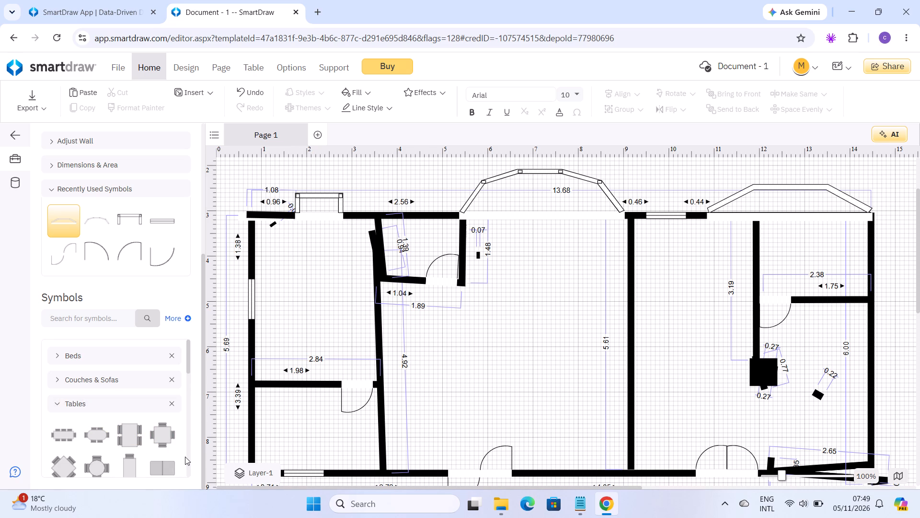
left_click(189, 395)
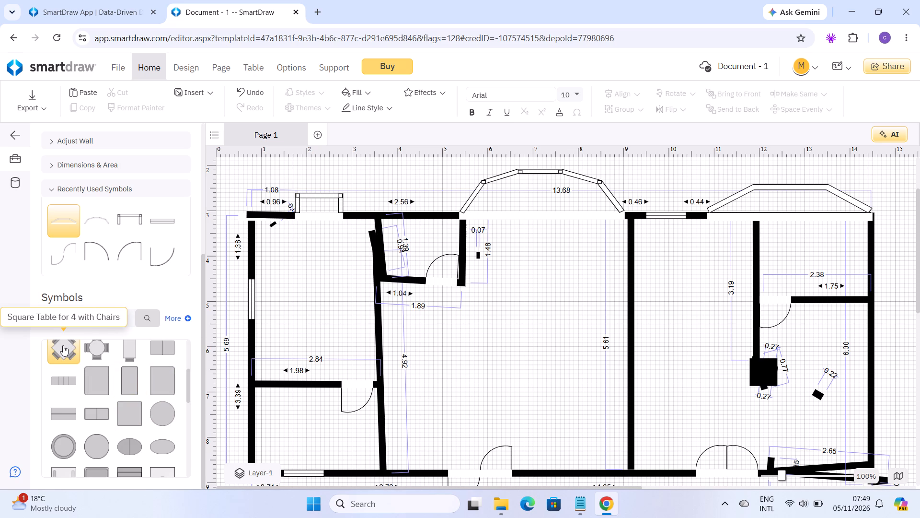
left_click_drag(63, 345, 356, 346)
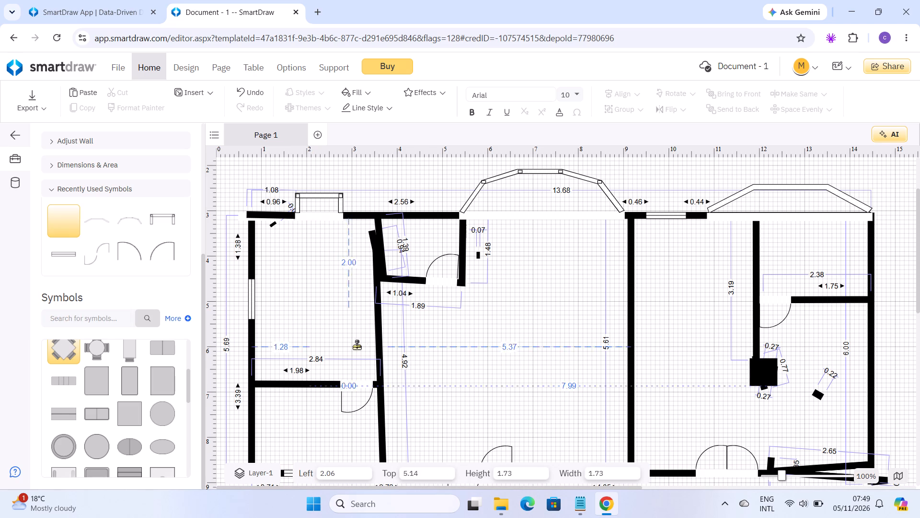
left_click_drag(356, 346, 678, 285)
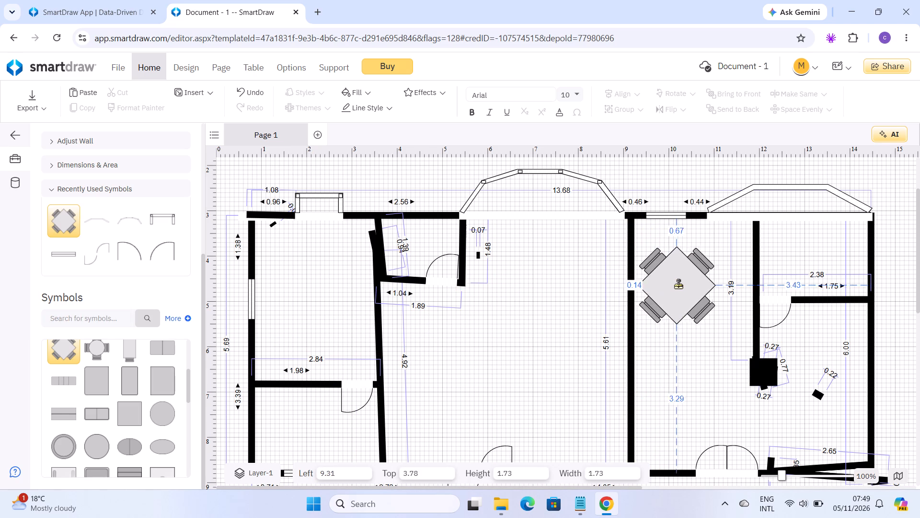
left_click_drag(678, 285, 696, 271)
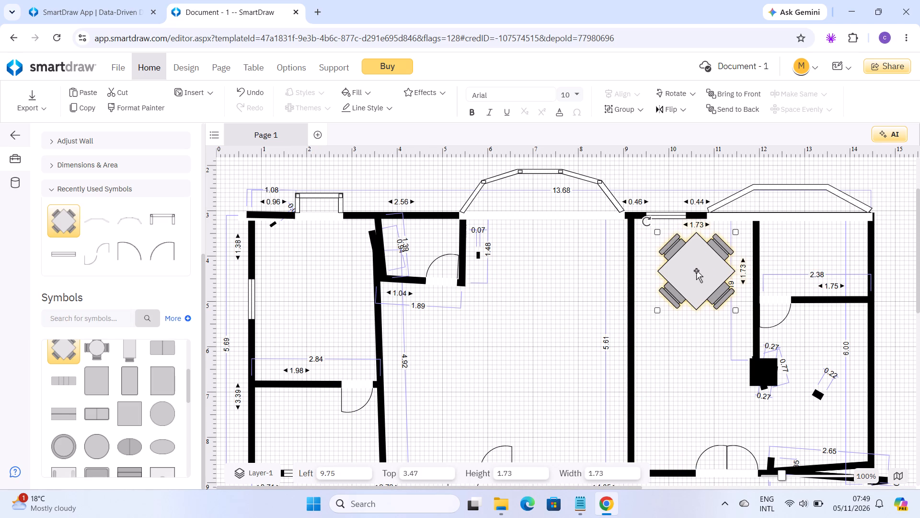
left_click(696, 271)
Shift the square table with chairs slightly up and right, closer to the top outer wall and the 3.19 interior wall.
left_click(645, 224)
left_click_drag(702, 243, 701, 234)
left_click_drag(701, 234, 698, 237)
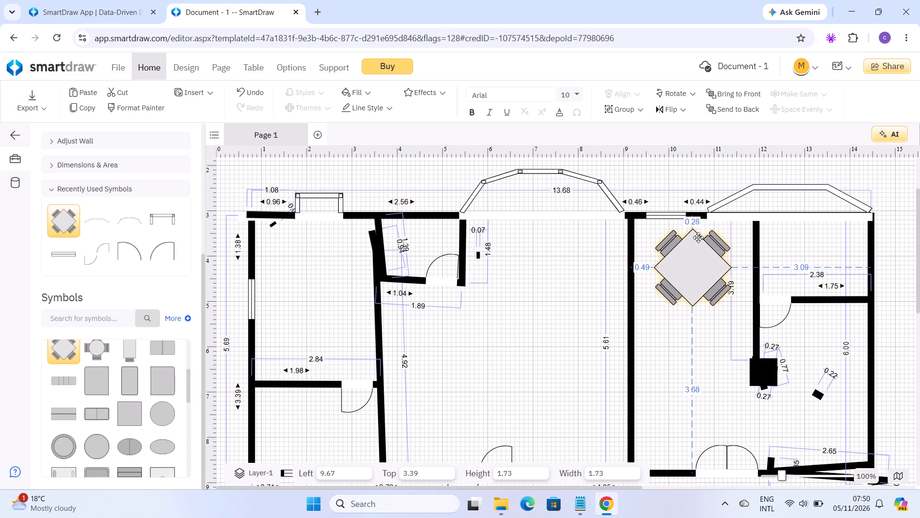
left_click_drag(698, 237, 708, 236)
left_click(707, 247)
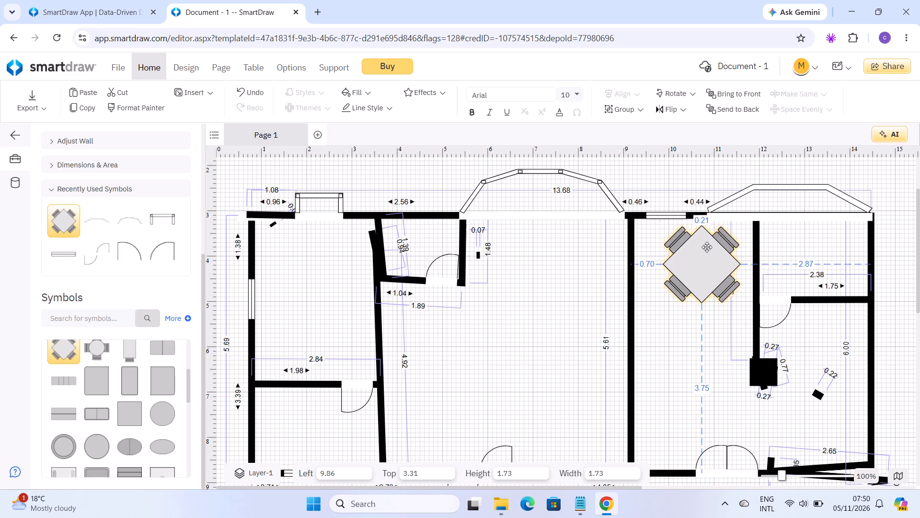
left_click(704, 326)
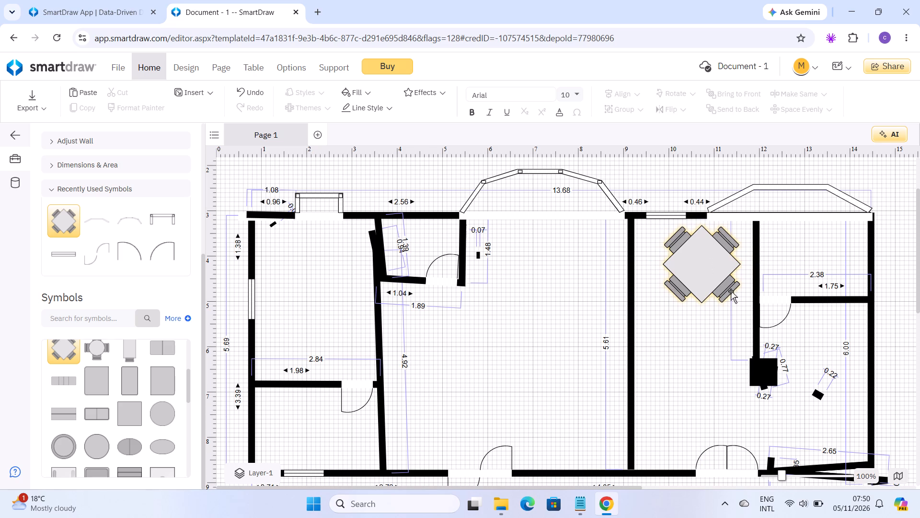
left_click_drag(731, 291, 739, 290)
left_click_drag(710, 331, 712, 342)
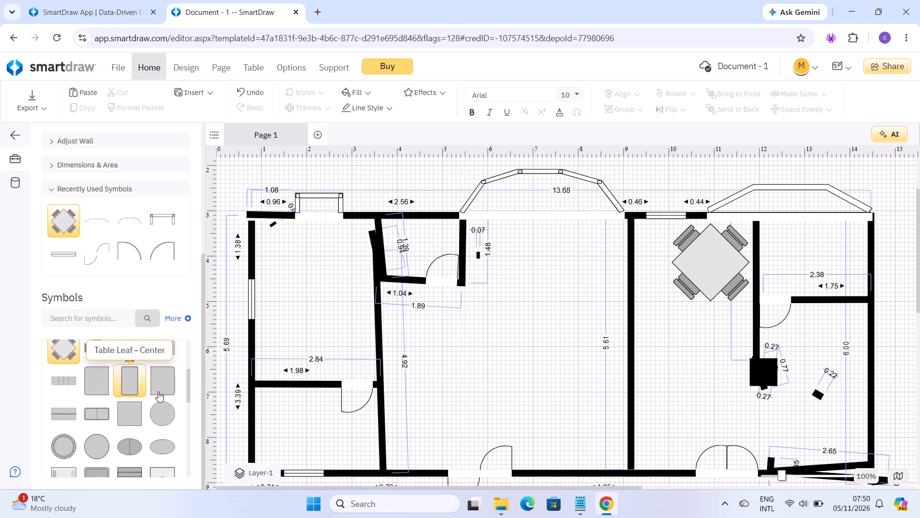
Place a 0.91-wide, 1.07-high Rectangle Table Leaf - Right symbol in the large central room, left of its centre and below the small upper room.
left_click_drag(158, 391, 176, 394)
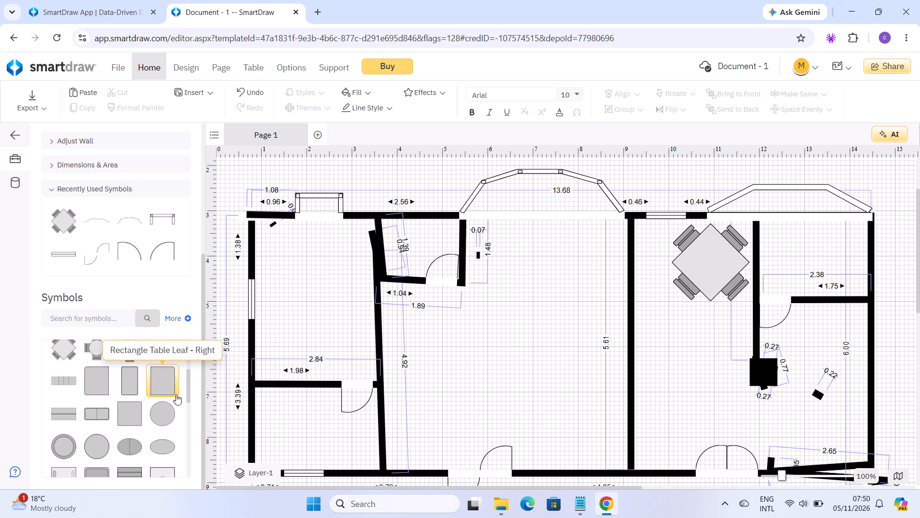
left_click_drag(176, 394, 480, 381)
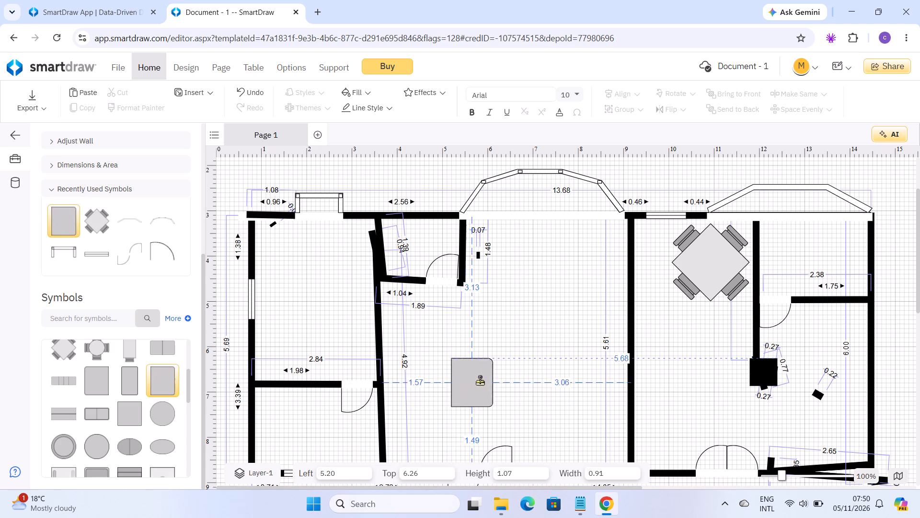
left_click_drag(480, 381, 546, 304)
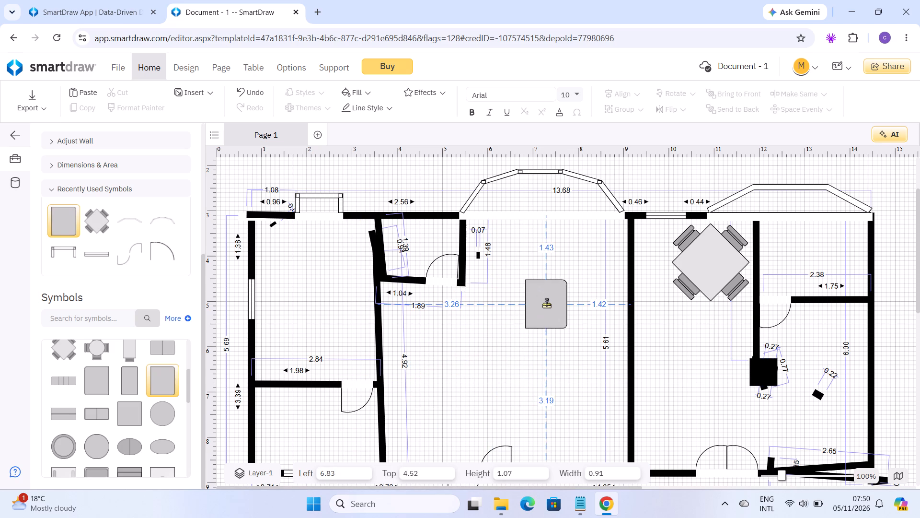
left_click_drag(546, 304, 478, 358)
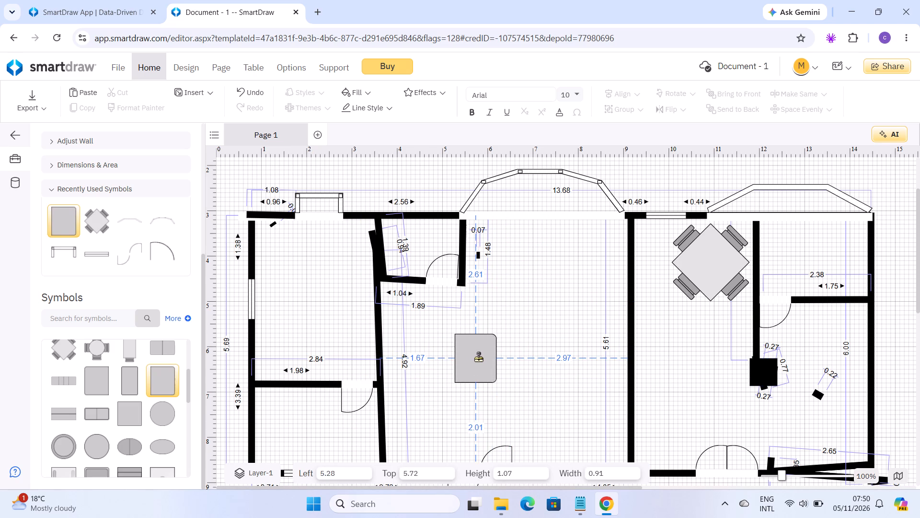
left_click_drag(478, 358, 483, 358)
left_click(536, 357)
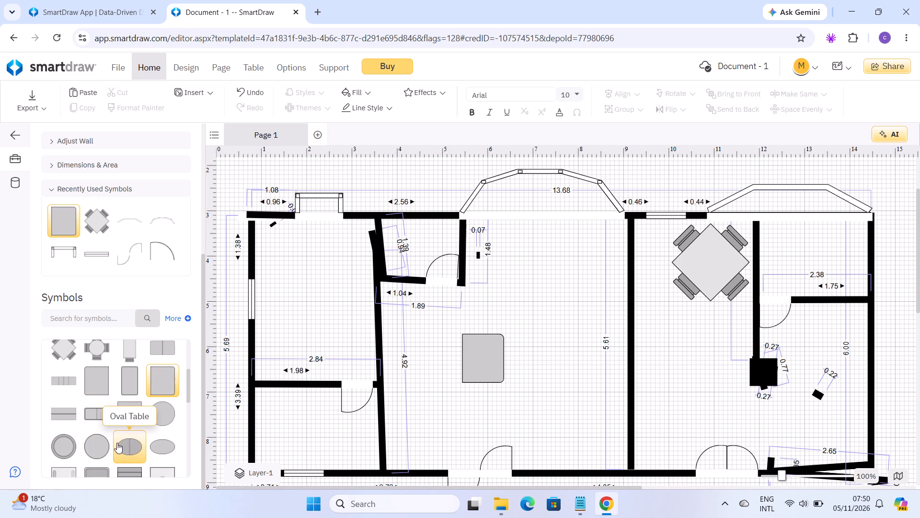
Place a 1.83 by 1.22 Oval Table in the central room just below the bow window, at about left 6.84 and top 3.22.
left_click_drag(117, 443, 435, 286)
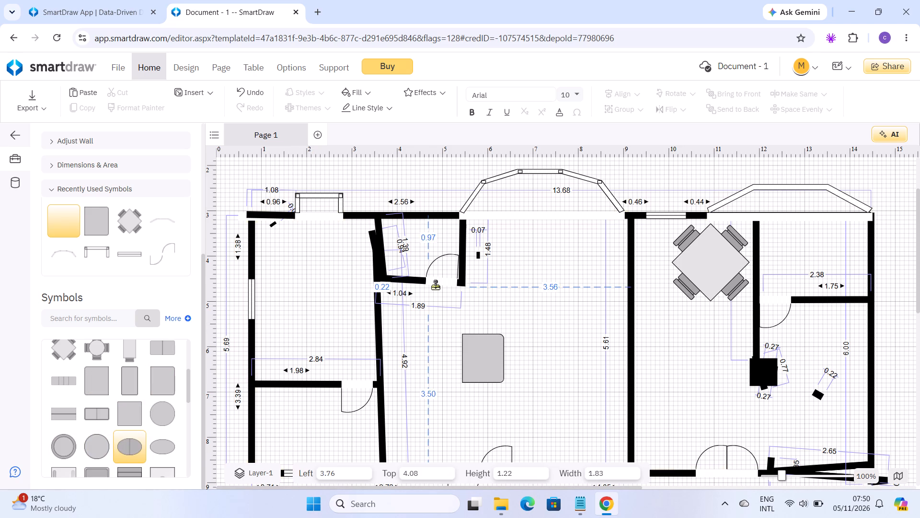
left_click_drag(435, 286, 543, 255)
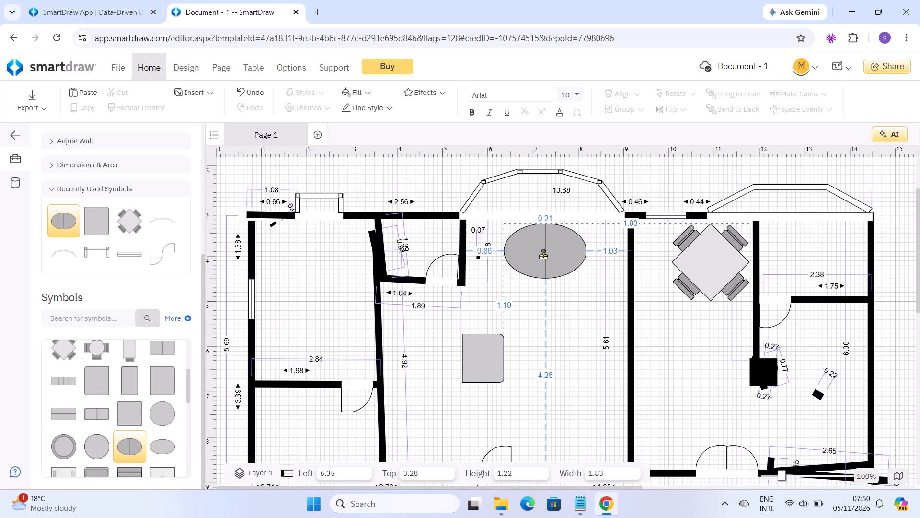
left_click_drag(543, 255, 575, 249)
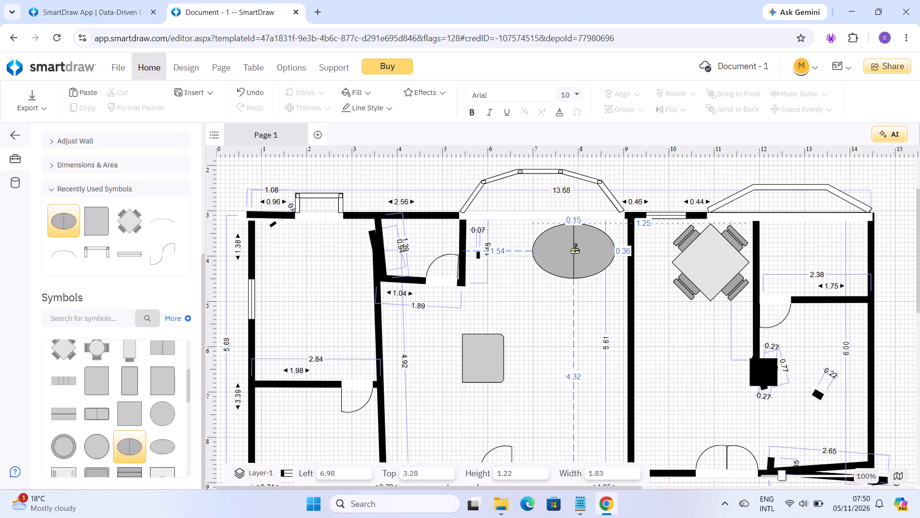
left_click_drag(575, 249, 572, 237)
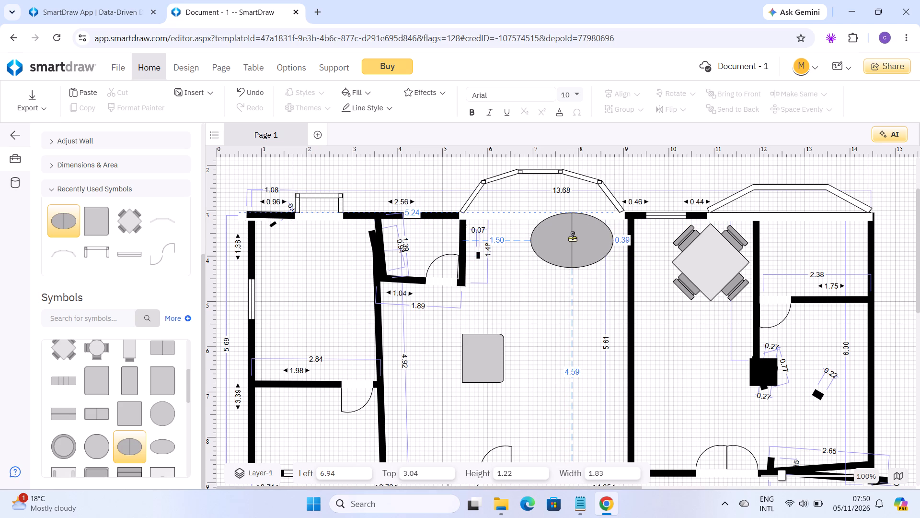
left_click_drag(572, 237, 568, 247)
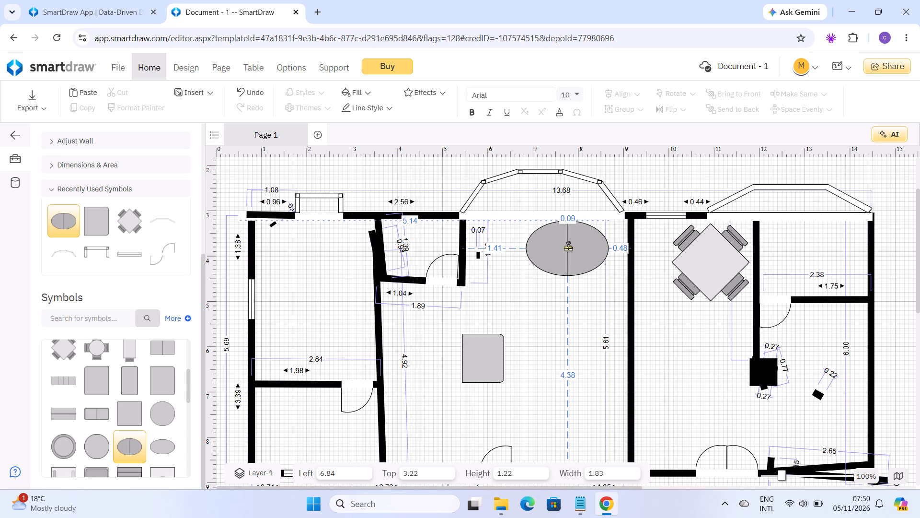
left_click_drag(568, 247, 568, 247)
left_click(568, 247)
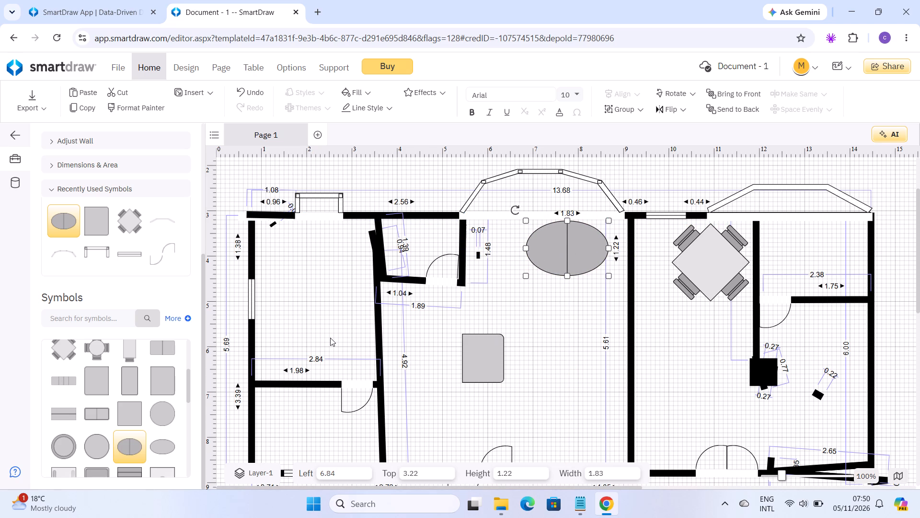
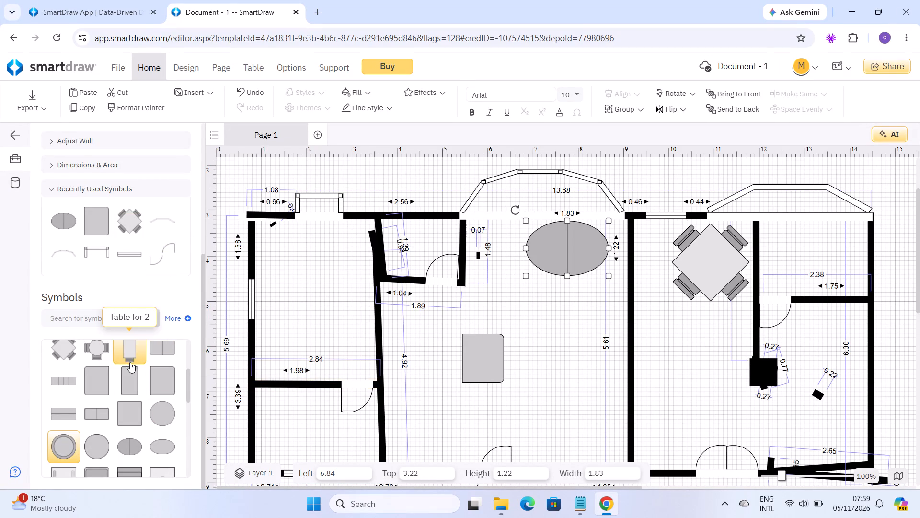
Place a 1.12 by 0.76 Glass Oval Coffee Table in the central room beside the rectangular table, at about left 6.47 and top 5.87.
left_click(188, 424)
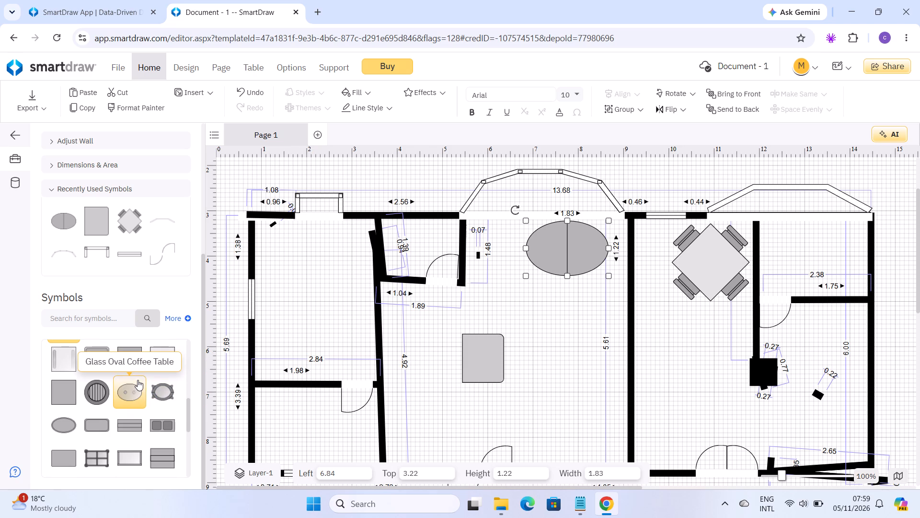
left_click_drag(139, 383, 533, 374)
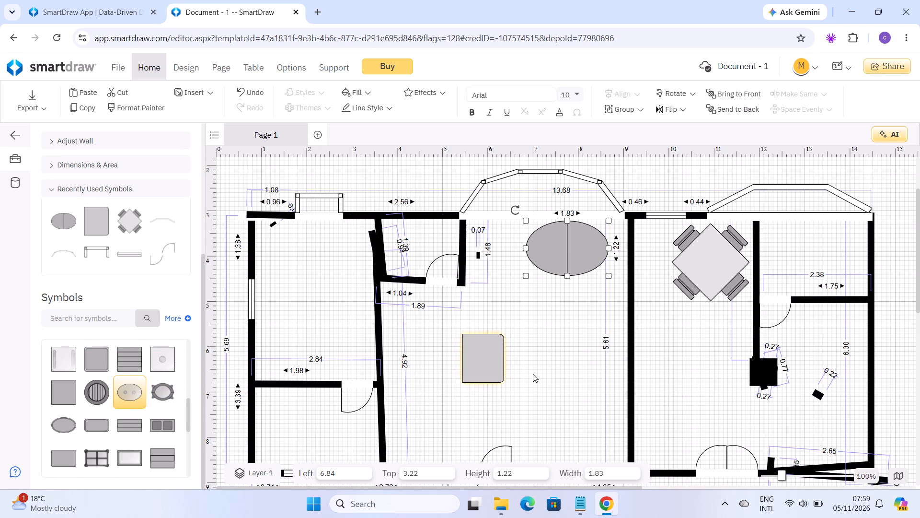
left_click_drag(533, 374, 708, 339)
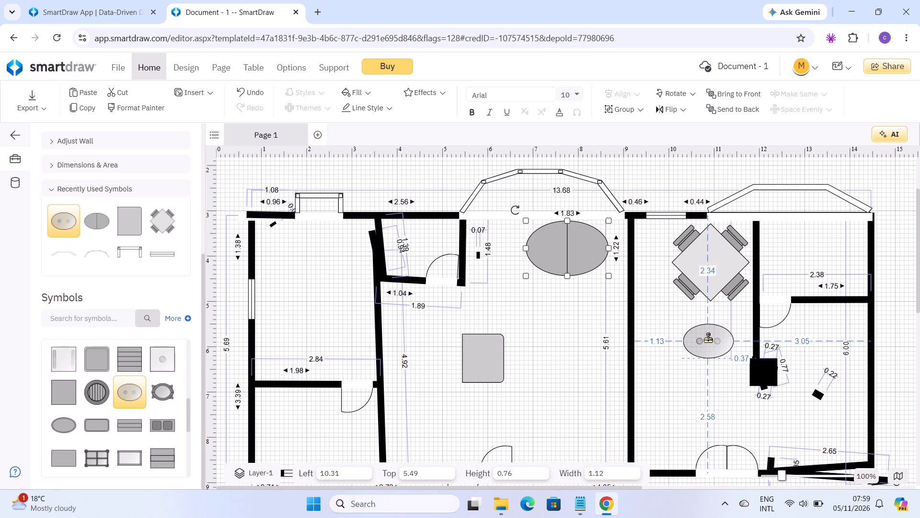
left_click_drag(708, 339, 540, 360)
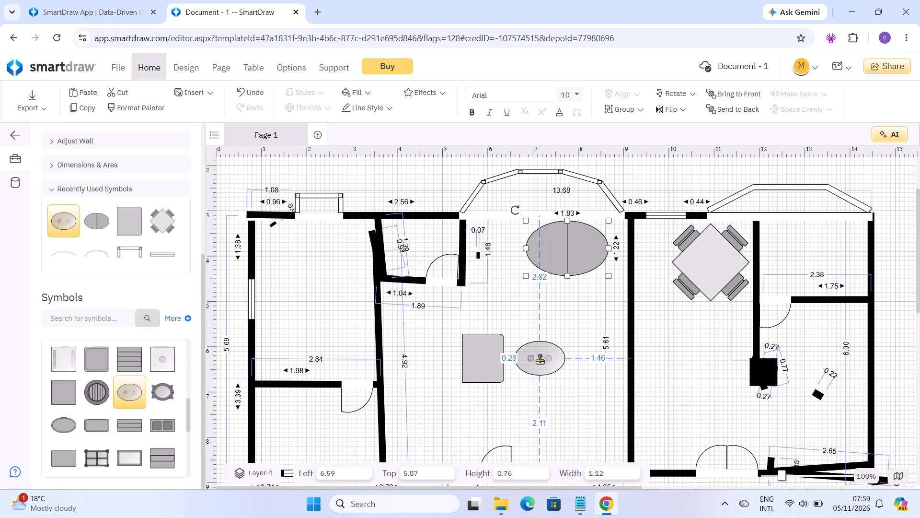
left_click_drag(540, 360, 535, 360)
left_click(535, 360)
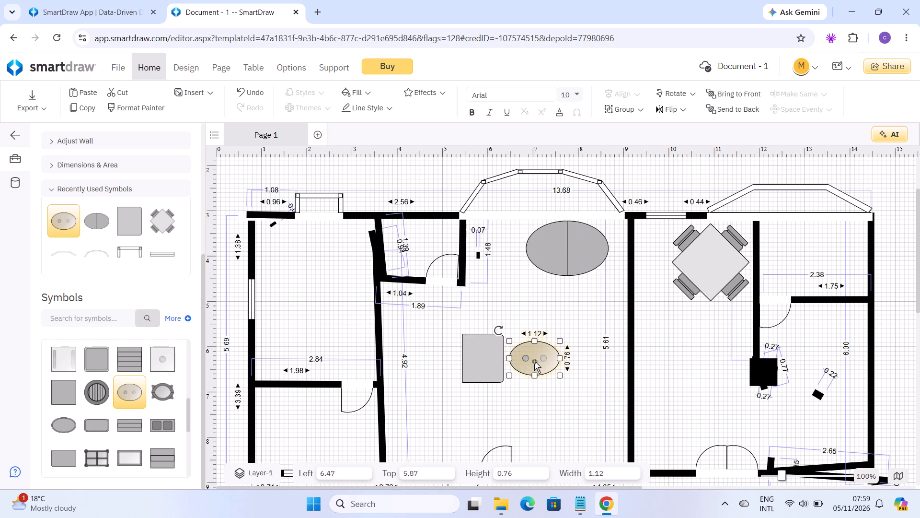
left_click(411, 428)
left_click_drag(411, 428, 243, 393)
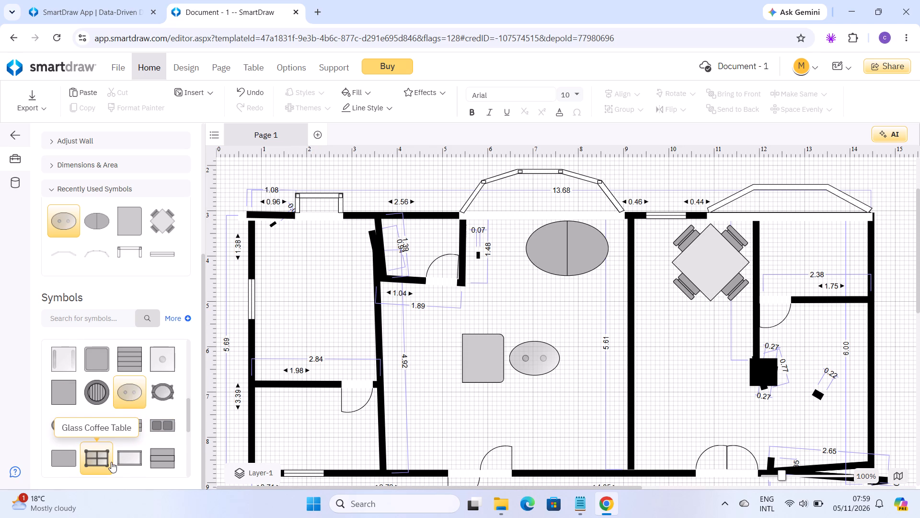
Place a 1.22 by 0.86 Glass Coffee Table below the square table with chairs, at about left 10.06 and top 5.29.
left_click_drag(111, 462, 231, 324)
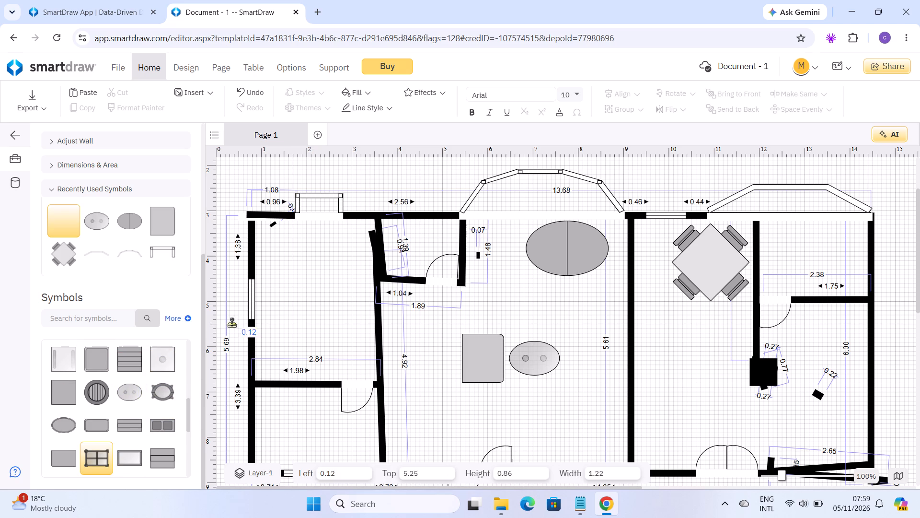
left_click_drag(231, 324, 313, 283)
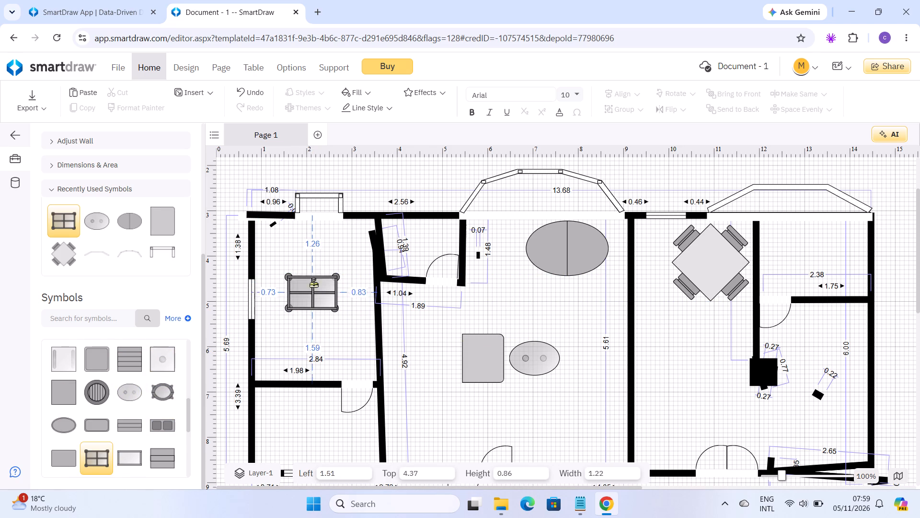
left_click_drag(313, 283, 284, 242)
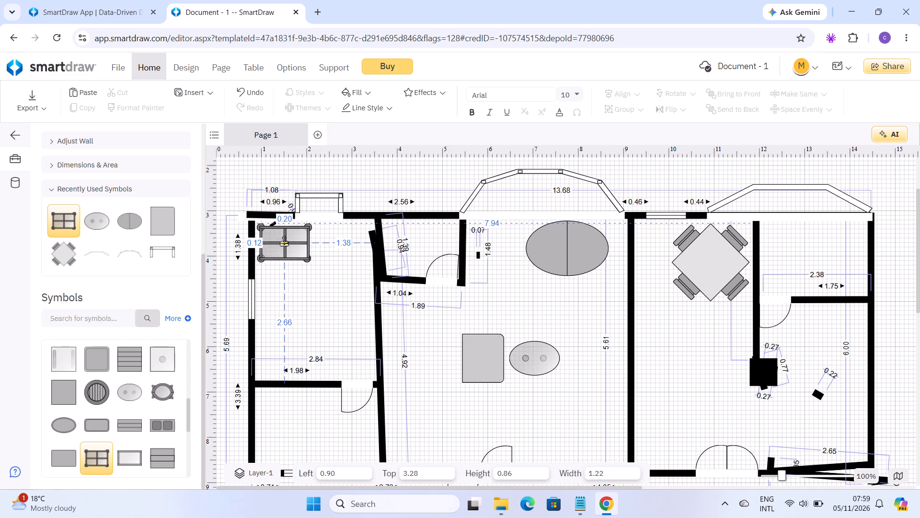
left_click_drag(284, 242, 293, 248)
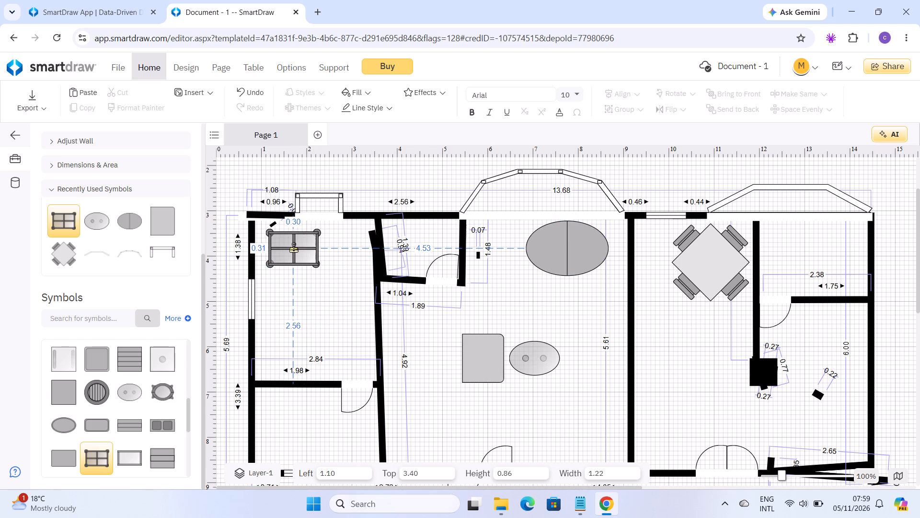
left_click_drag(293, 248, 699, 327)
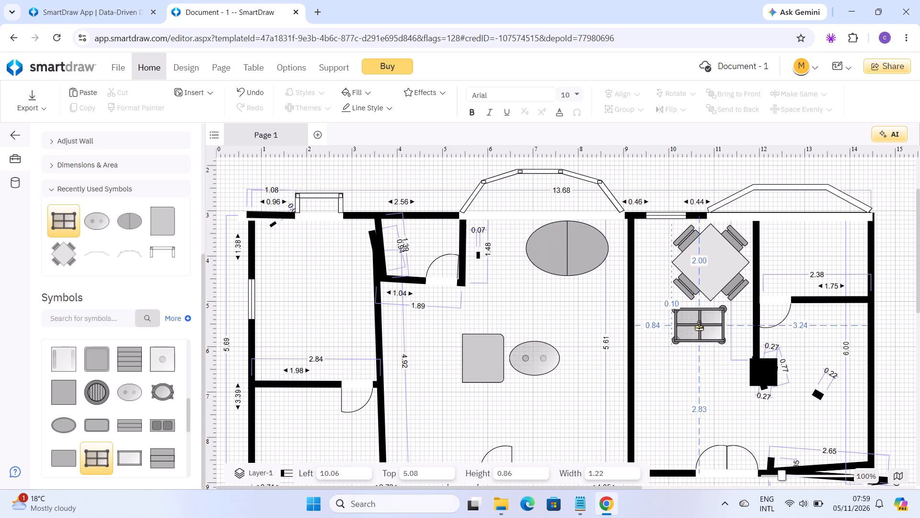
left_click_drag(699, 327, 699, 334)
left_click(699, 334)
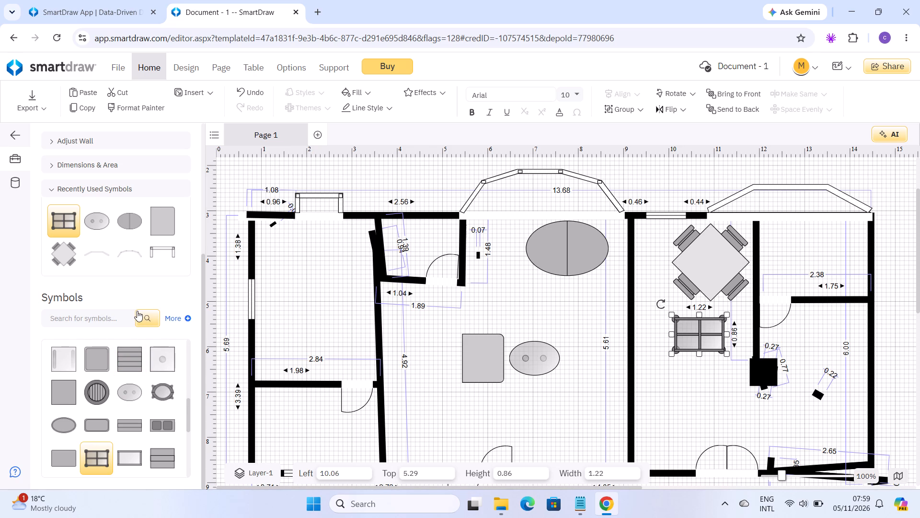
Place a 1.83 by 0.91 three-seat Sofa from the Couches & Sofas library in the central room, just above the rectangular table.
left_click(111, 321)
left_click(93, 323)
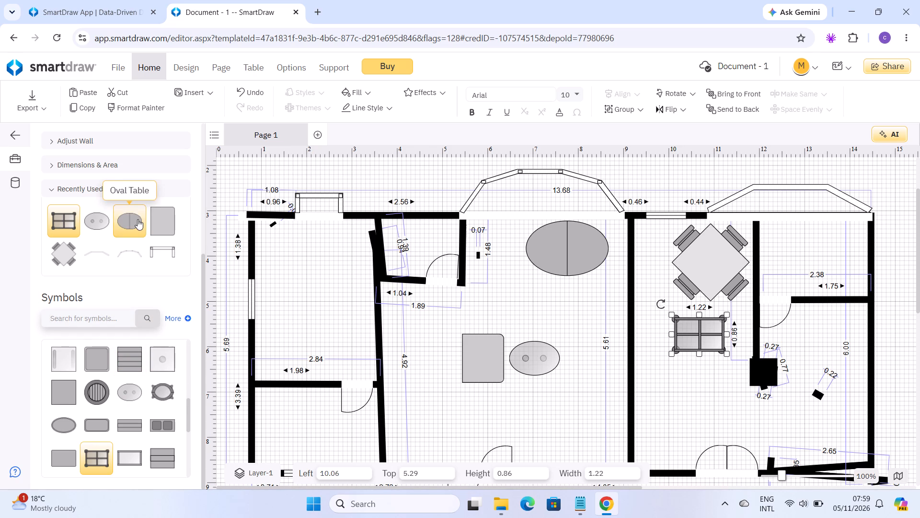
triple_click(188, 379)
left_click(188, 379)
left_click_drag(188, 379, 186, 353)
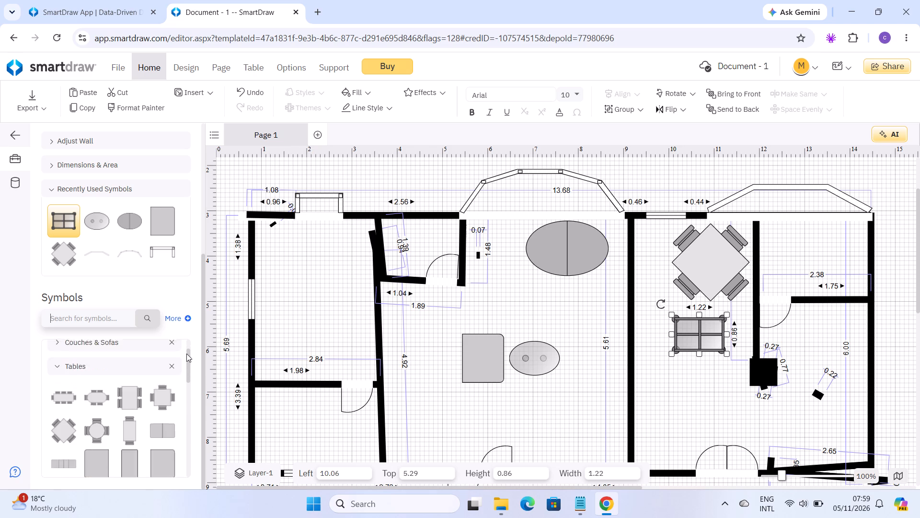
left_click_drag(186, 353, 190, 345)
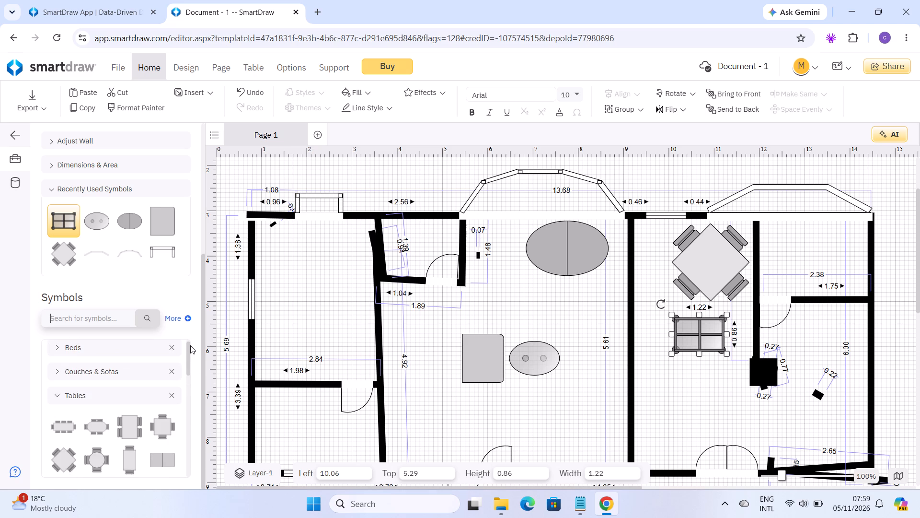
left_click_drag(190, 345, 190, 345)
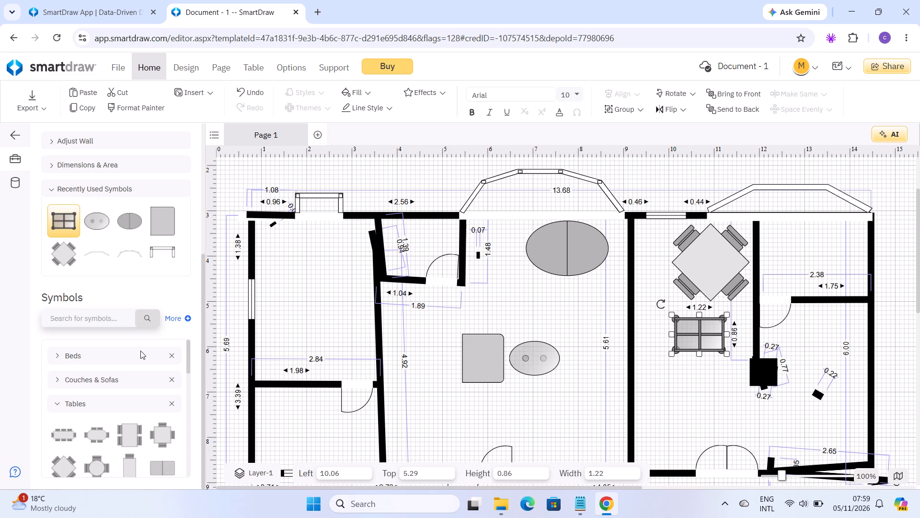
left_click(113, 379)
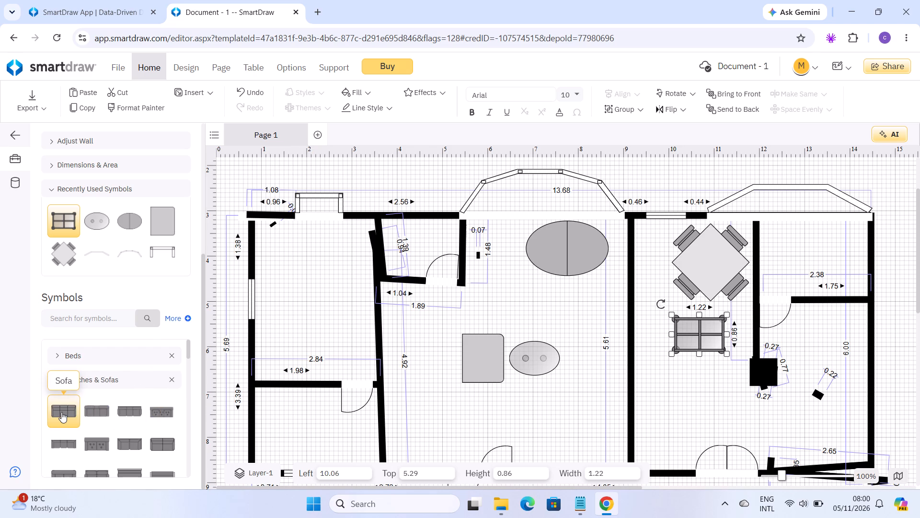
left_click_drag(68, 408, 363, 318)
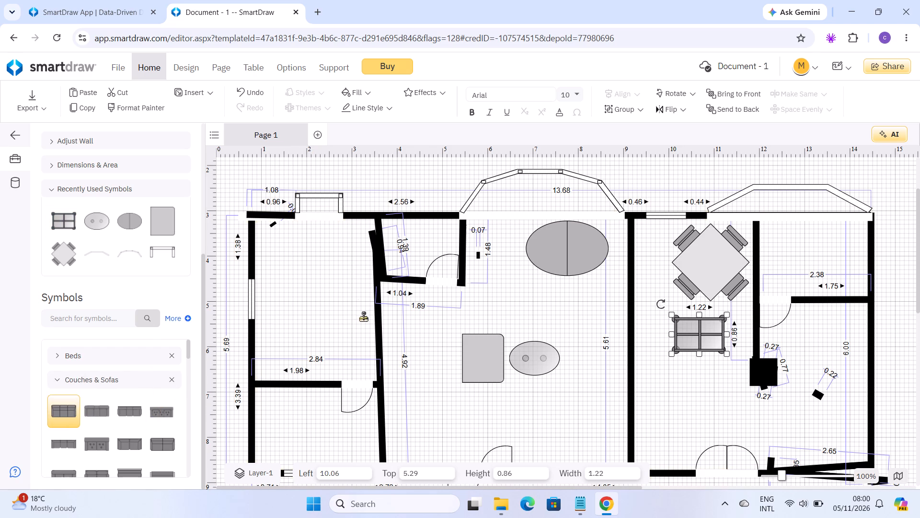
left_click_drag(363, 318, 483, 306)
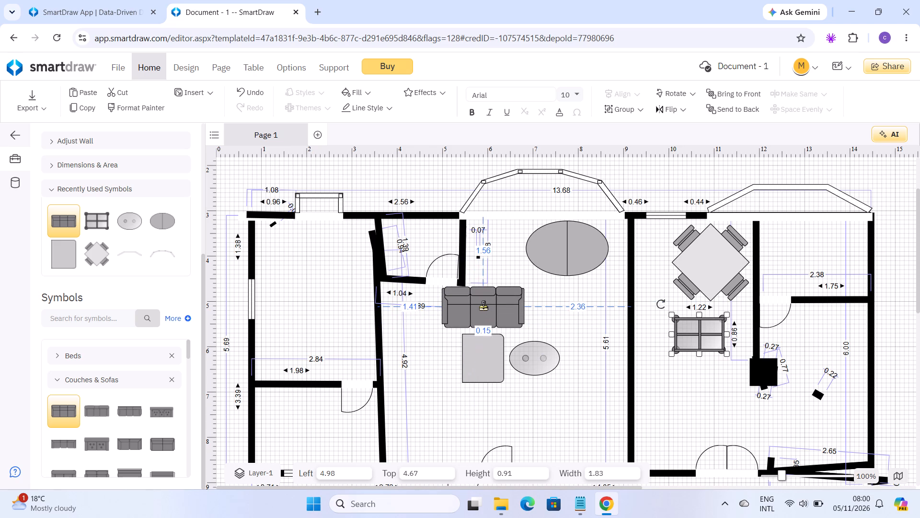
left_click_drag(483, 306, 499, 303)
left_click(579, 296)
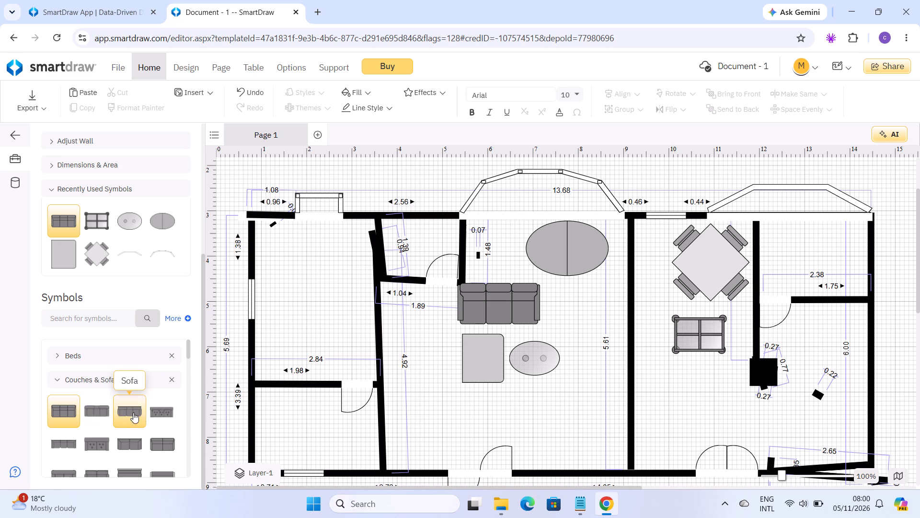
Place a 1.65 by 0.86 Loveseat between the central room's left wall and the rectangular table, at about left 3.68 and top 5.72.
left_click_drag(151, 439, 225, 420)
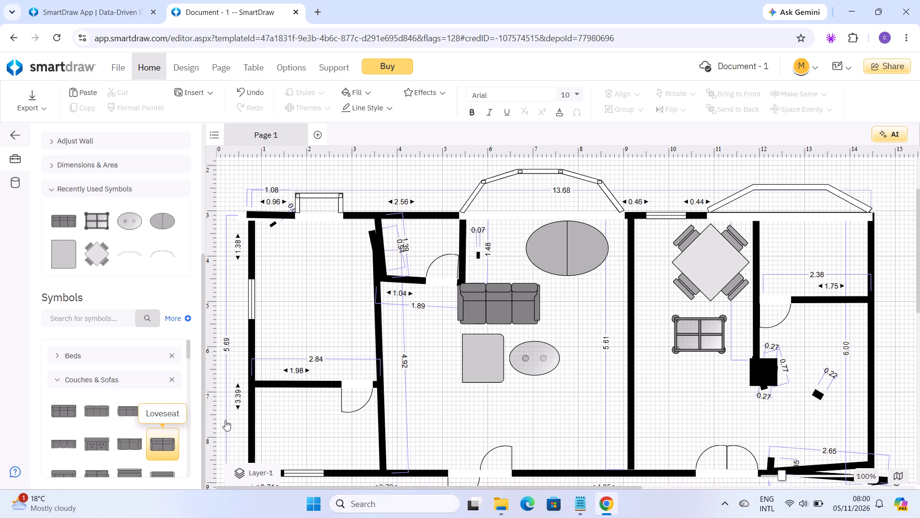
left_click_drag(225, 420, 573, 368)
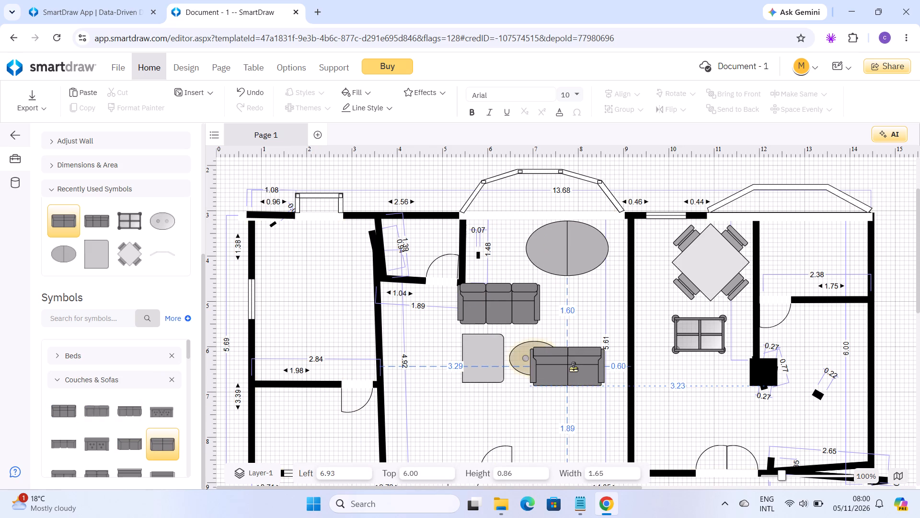
left_click_drag(573, 368, 489, 420)
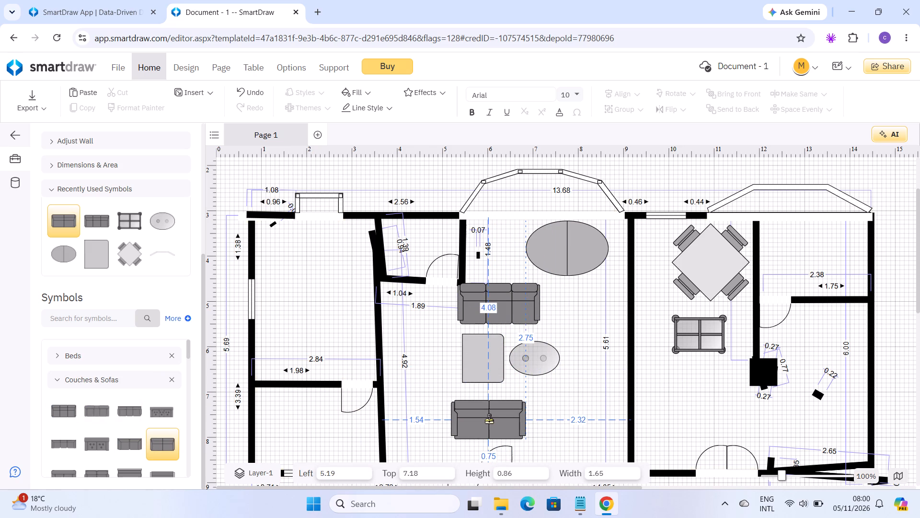
left_click_drag(489, 420, 426, 363)
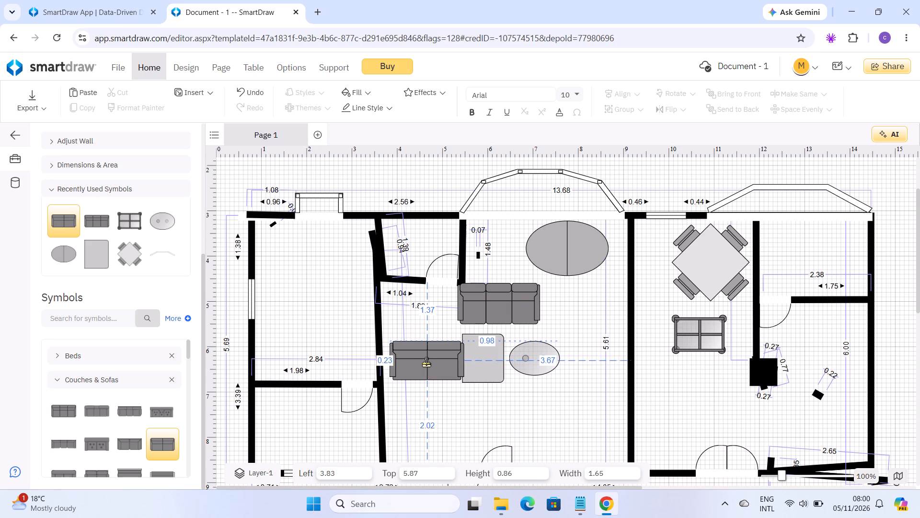
left_click_drag(426, 363, 426, 364)
left_click_drag(426, 365, 407, 353)
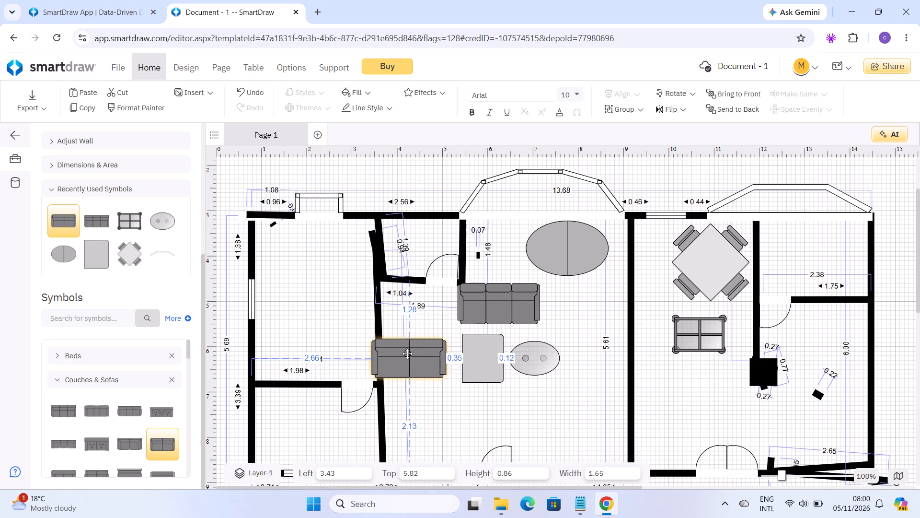
left_click_drag(407, 353, 422, 351)
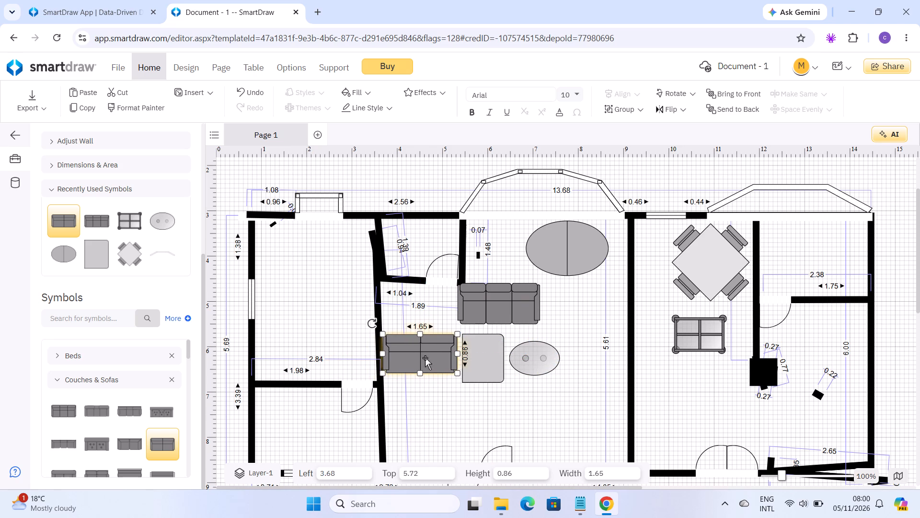
left_click(372, 325)
left_click(372, 325)
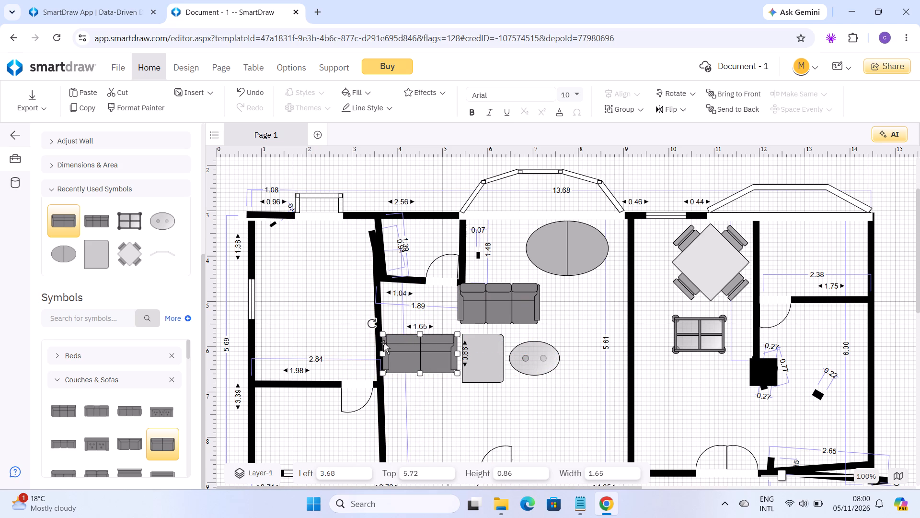
left_click(444, 385)
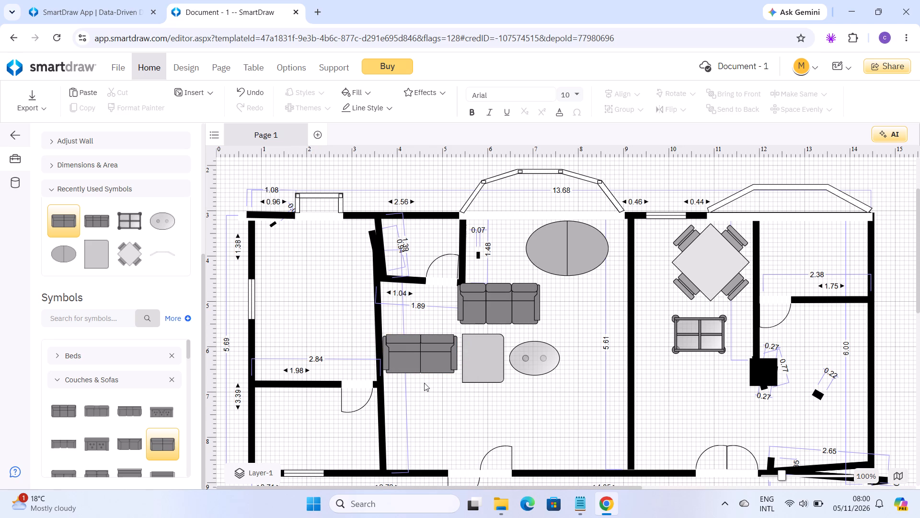
Move the loveseat between the three-seat sofa and the central room's right wall, below the oval table, at about left 7.39 and top 4.64.
left_click_drag(426, 352, 426, 338)
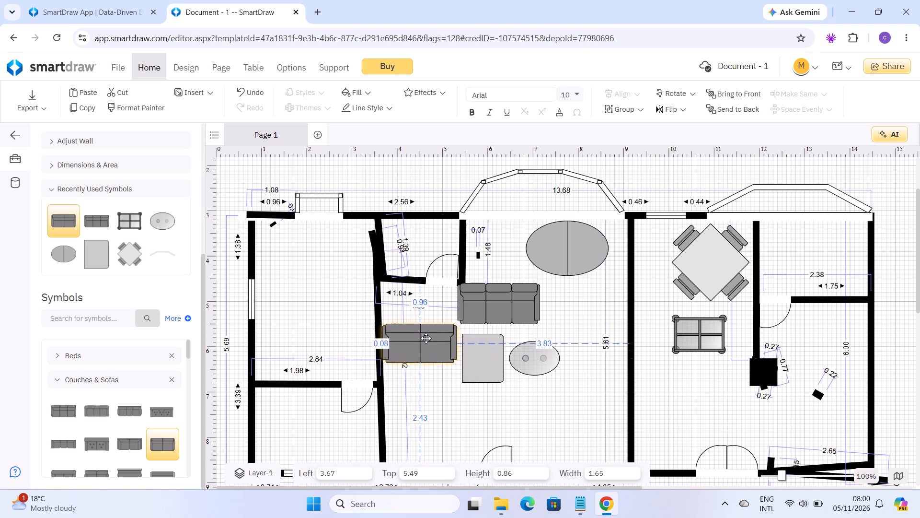
left_click_drag(426, 338, 521, 356)
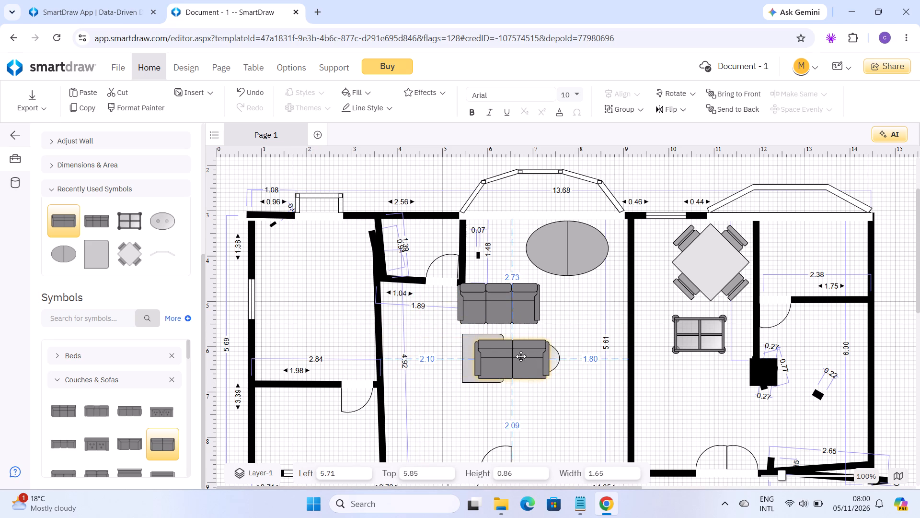
left_click_drag(521, 356, 590, 302)
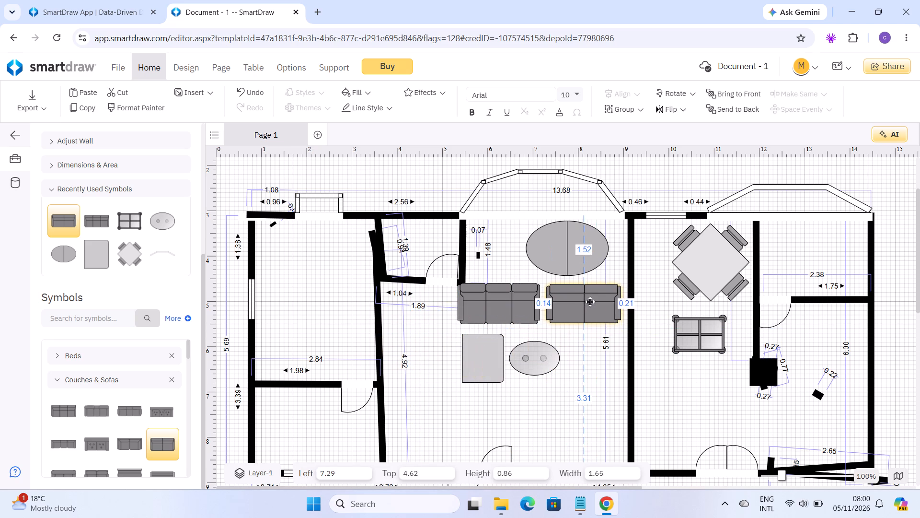
left_click_drag(590, 302, 593, 302)
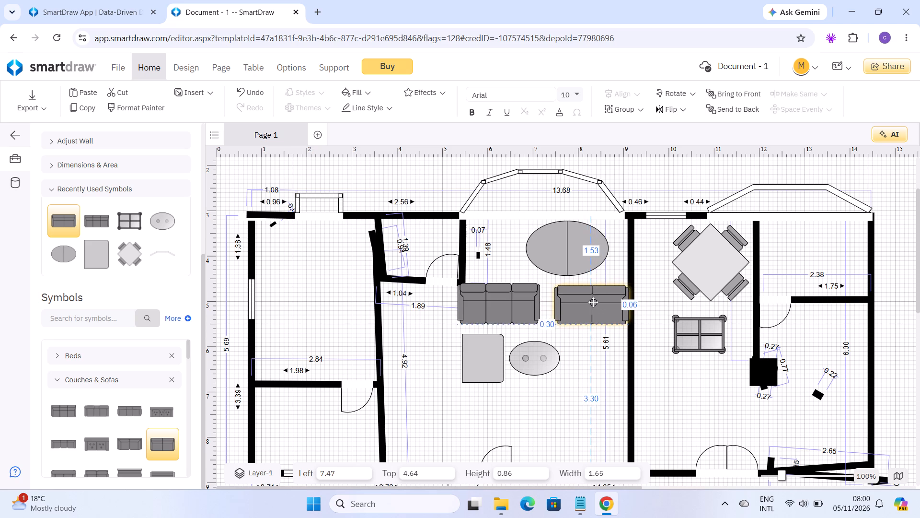
left_click_drag(593, 302, 594, 303)
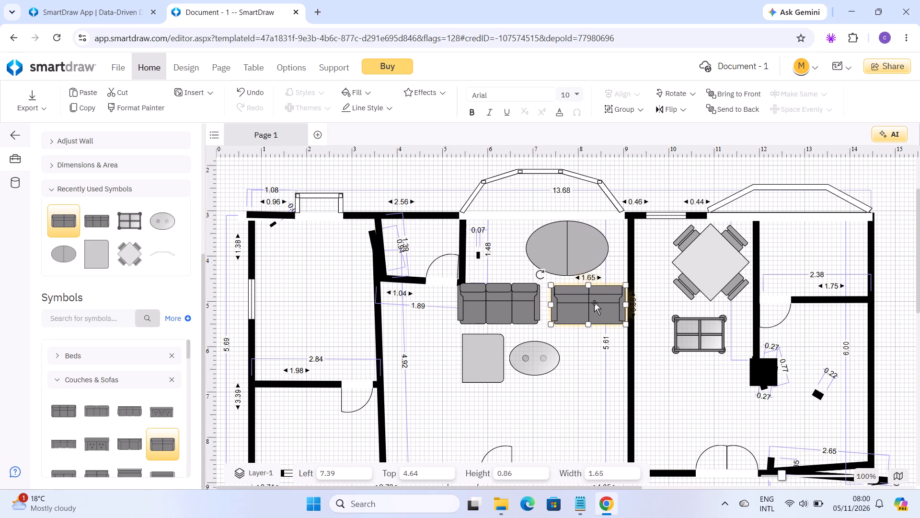
left_click(594, 303)
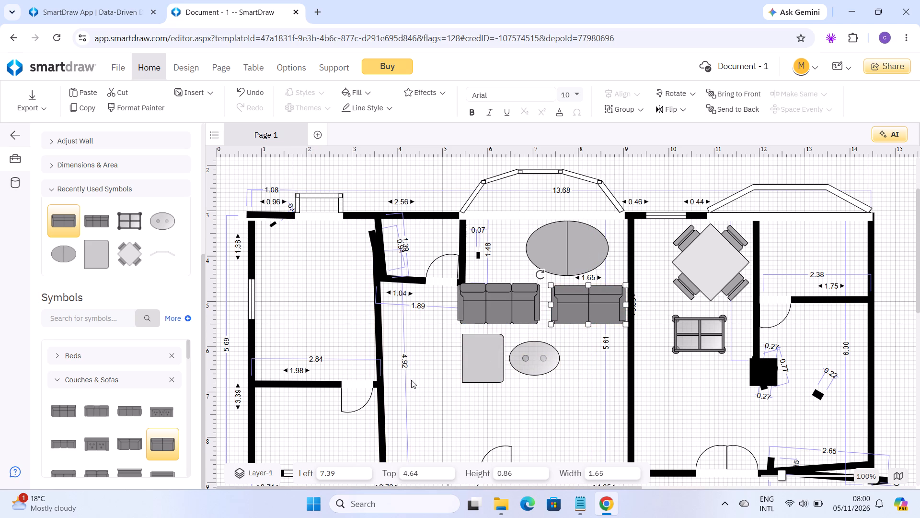
Place a 1.17 by 0.99 Arm Chair from the Couches & Sofas library against the central room's left wall, at about left 3.59 and top 6.79.
left_click(411, 380)
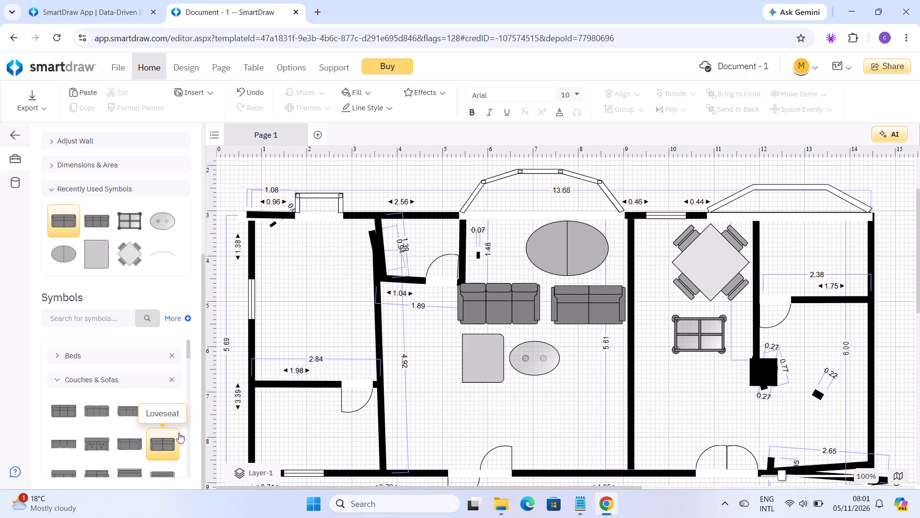
left_click(190, 374)
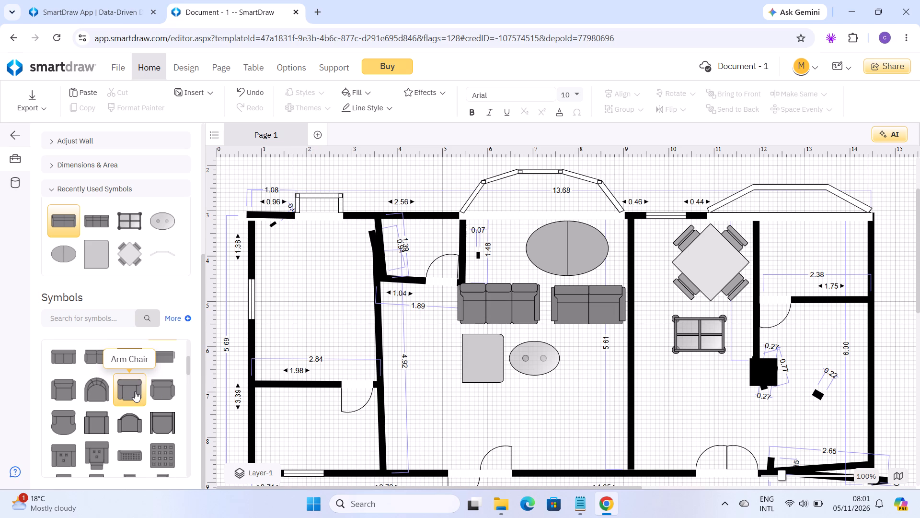
left_click(135, 391)
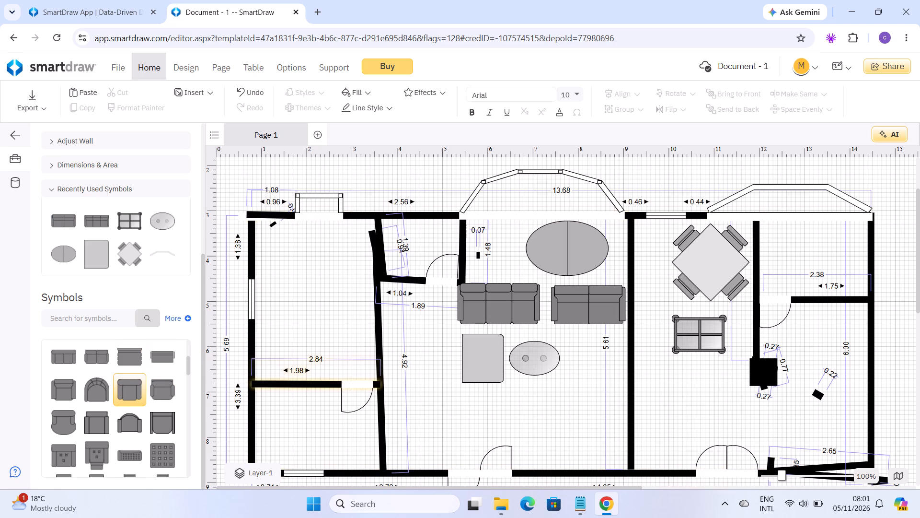
left_click(422, 349)
left_click(421, 356)
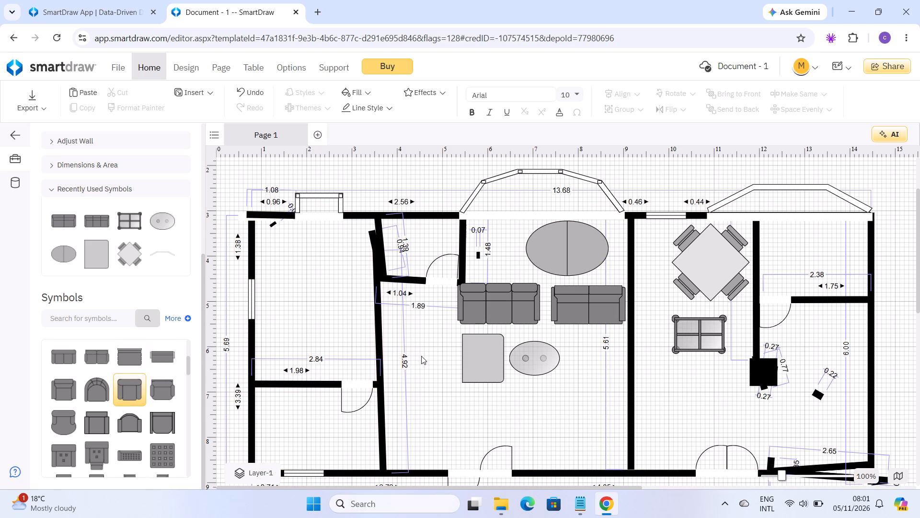
left_click(419, 355)
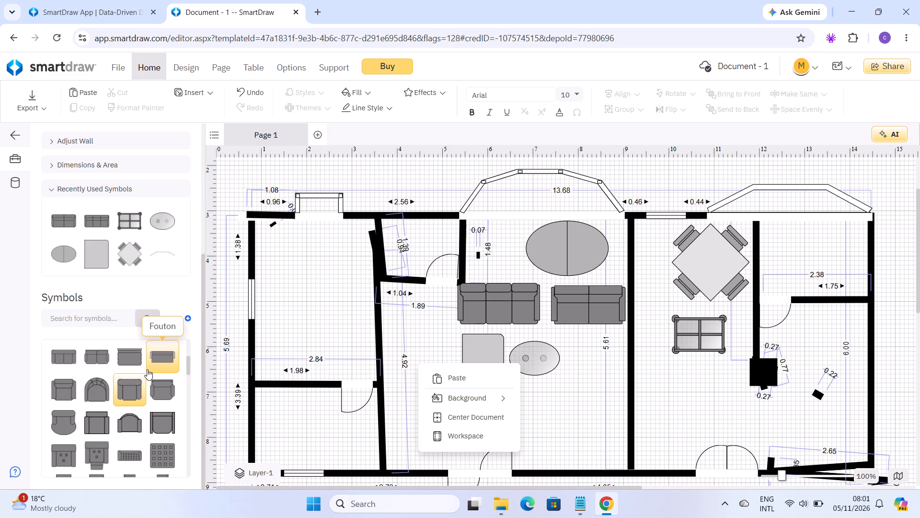
left_click_drag(131, 388, 248, 403)
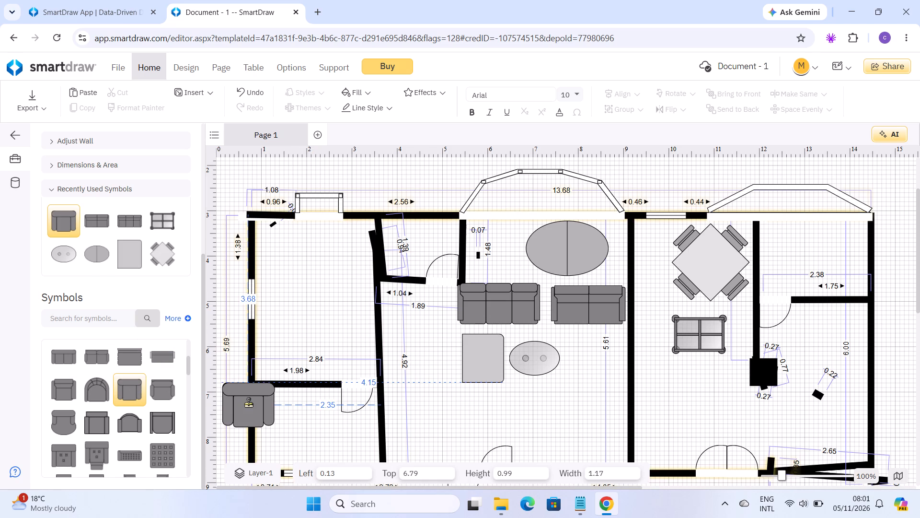
left_click_drag(248, 403, 399, 411)
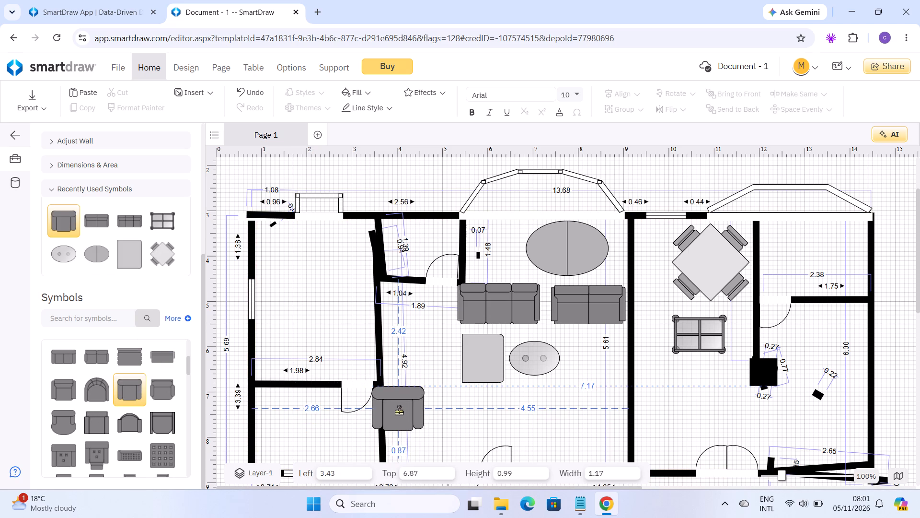
left_click_drag(399, 411, 405, 405)
scroll(405, 405, "down", 1)
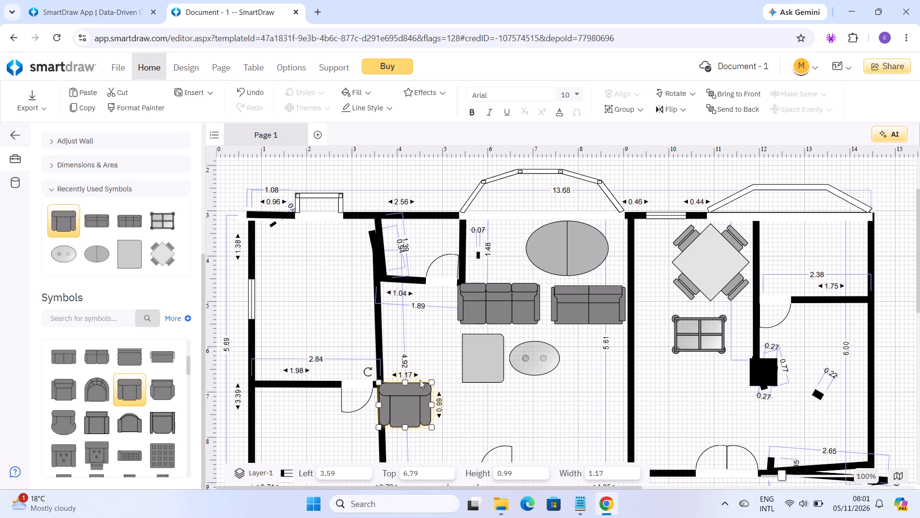
Move the arm chair up between the central room's left wall and the rectangular table, at about left 3.79 and top 5.80.
left_click_drag(421, 398, 428, 373)
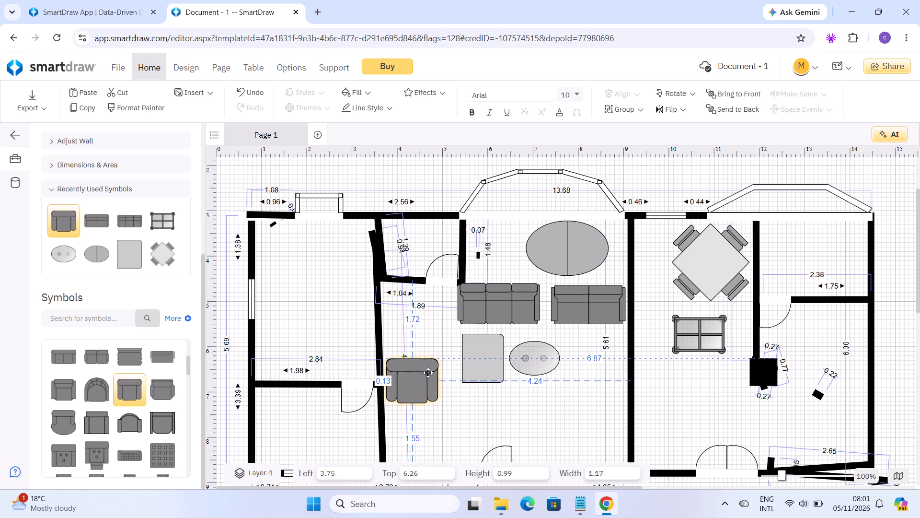
left_click_drag(428, 373, 430, 360)
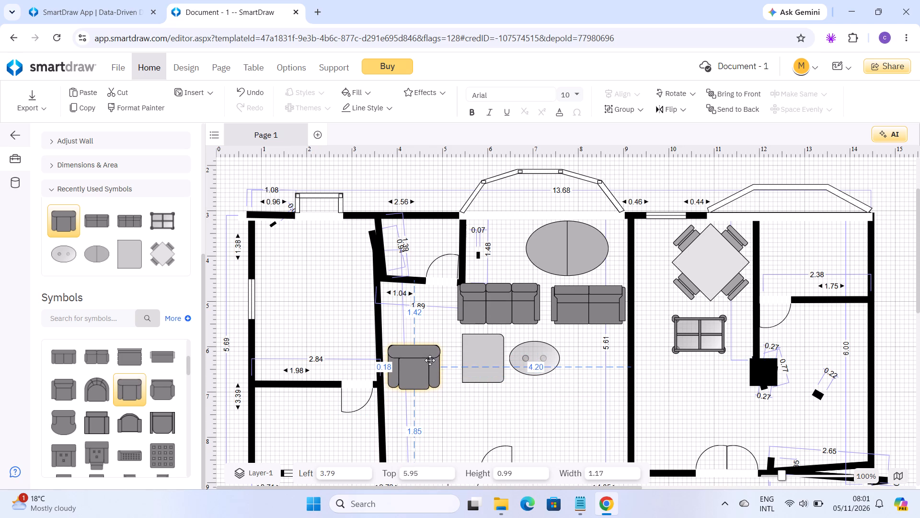
left_click_drag(430, 360, 430, 354)
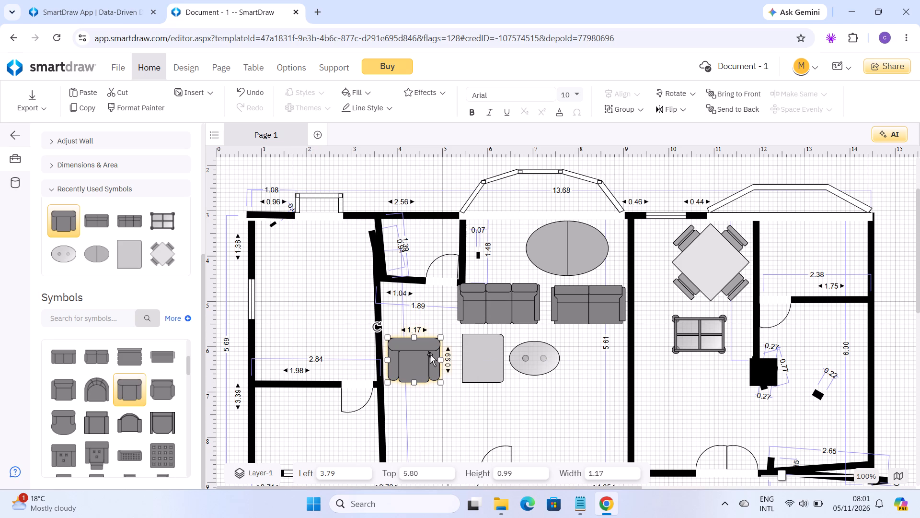
left_click(430, 354)
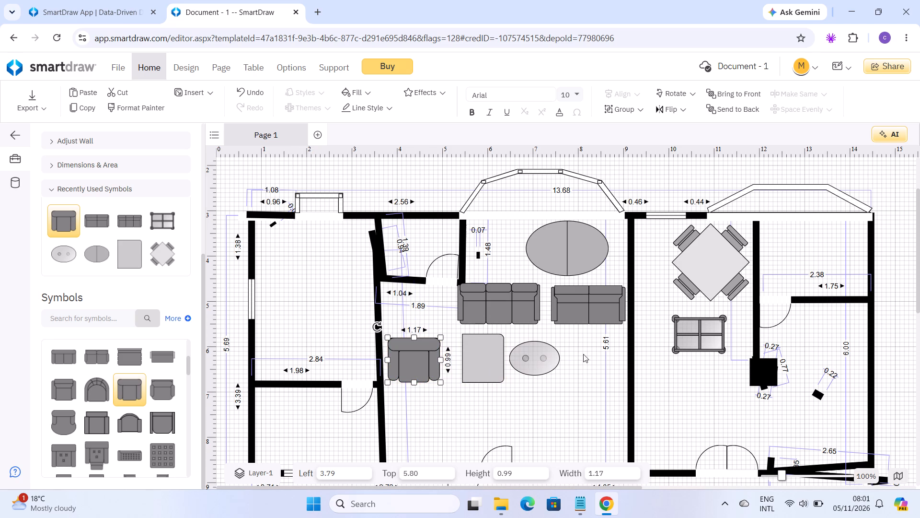
left_click(595, 380)
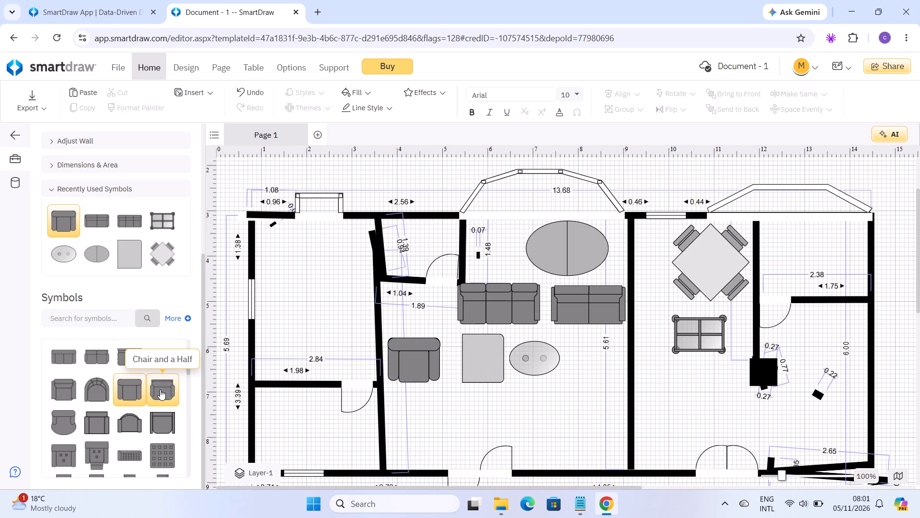
Place a 1.22 by 1.02 Chair and a Half between the oval coffee table and the central room's right wall, at about left 7.83 and top 6.16.
left_click_drag(160, 389, 222, 424)
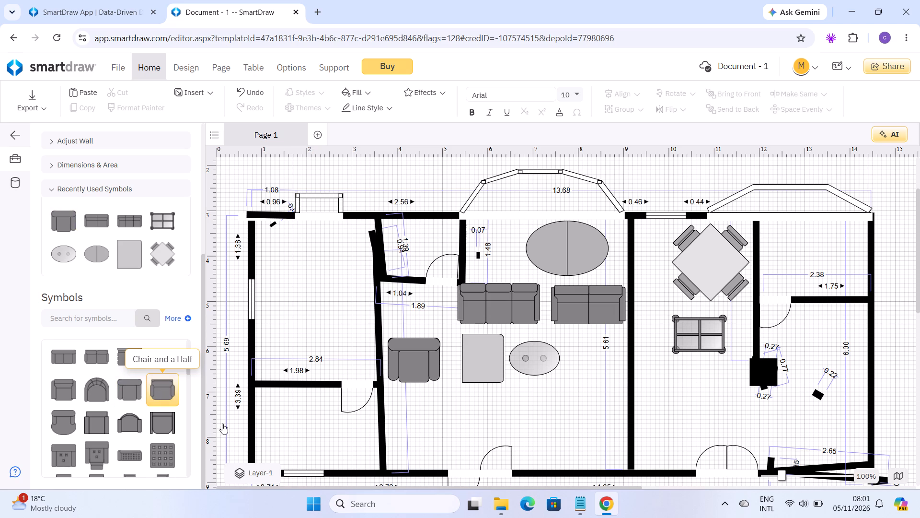
left_click_drag(222, 424, 376, 403)
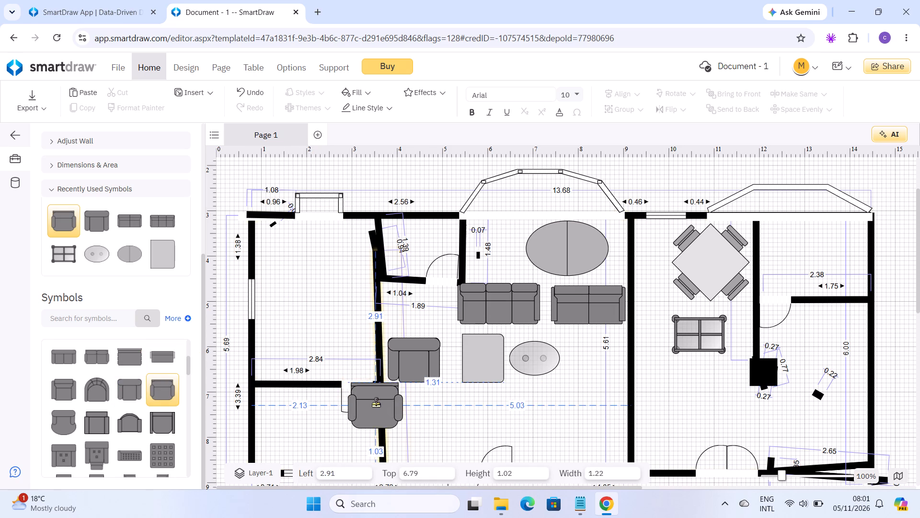
left_click_drag(376, 403, 555, 365)
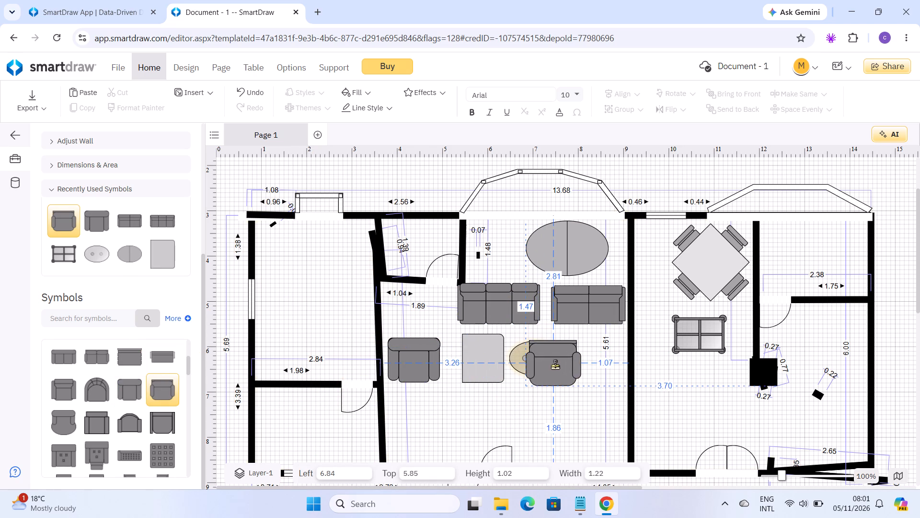
left_click_drag(555, 365, 603, 373)
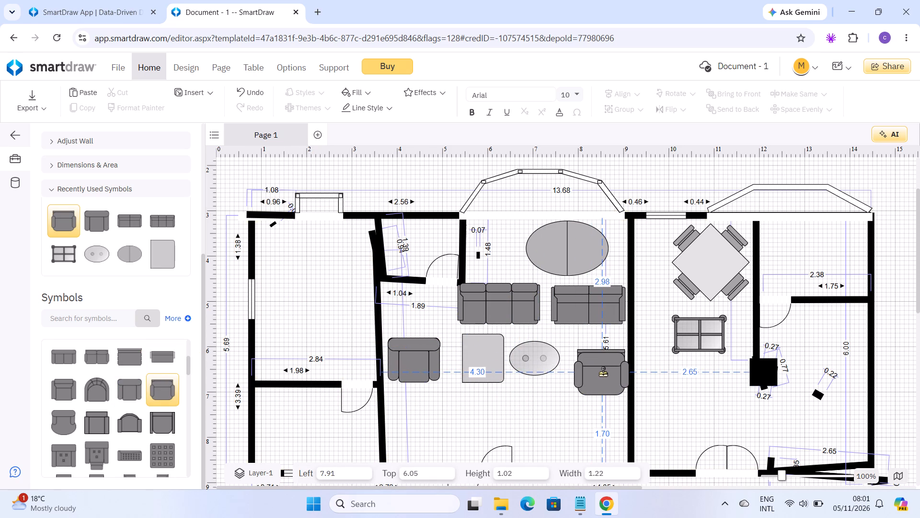
left_click_drag(603, 373, 597, 375)
left_click(597, 375)
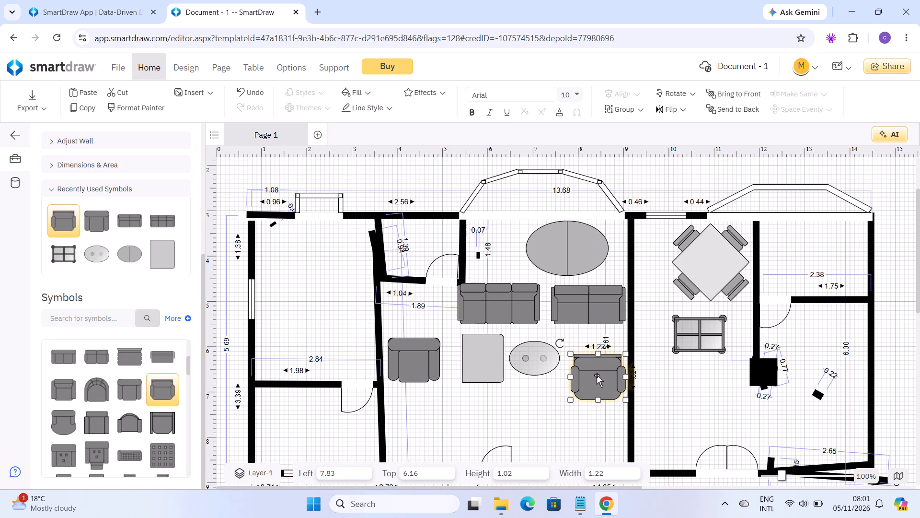